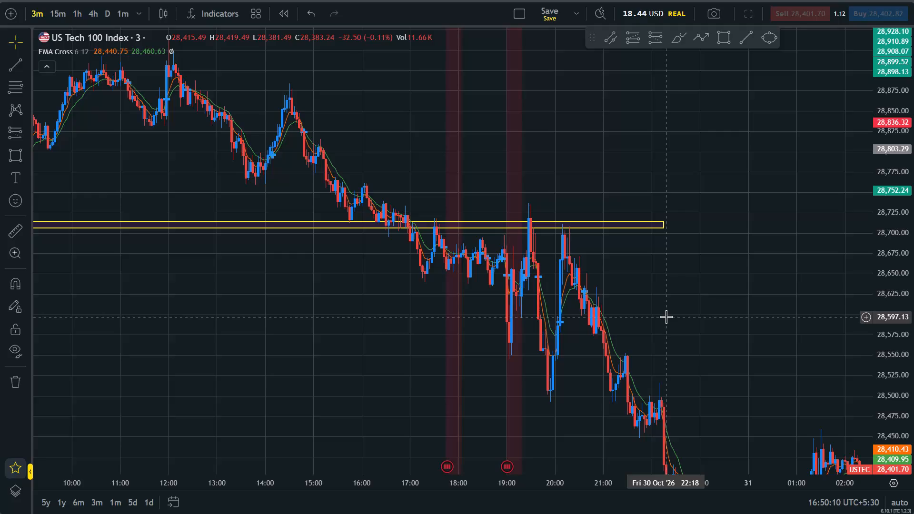
Examine the 3-minute US Tech 100 price action around and below the yellow zone near 28,710 on the evening of 30 October.
scroll(666, 316, up, 2)
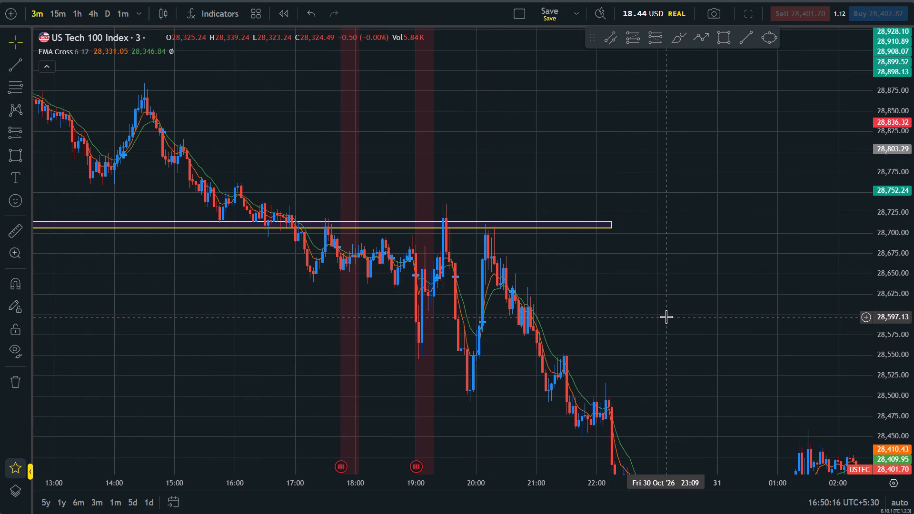
scroll(666, 316, right, 1)
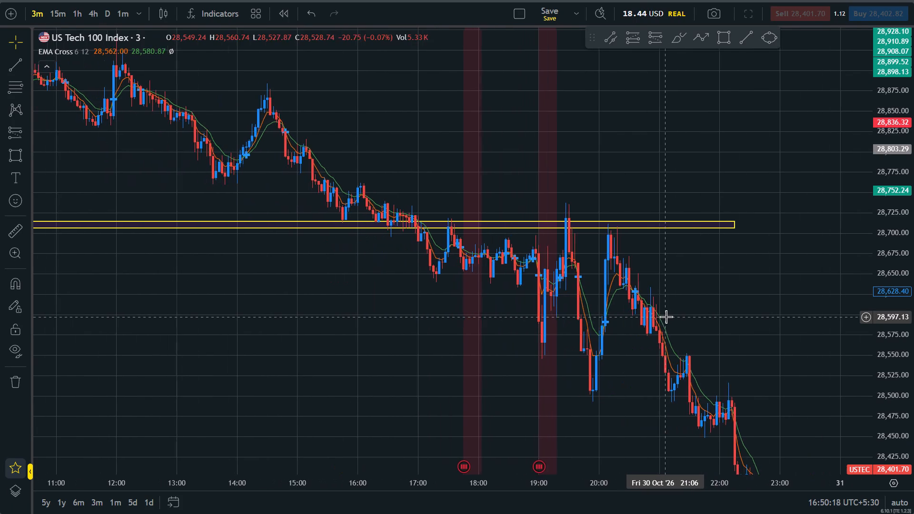
scroll(666, 316, right, 1)
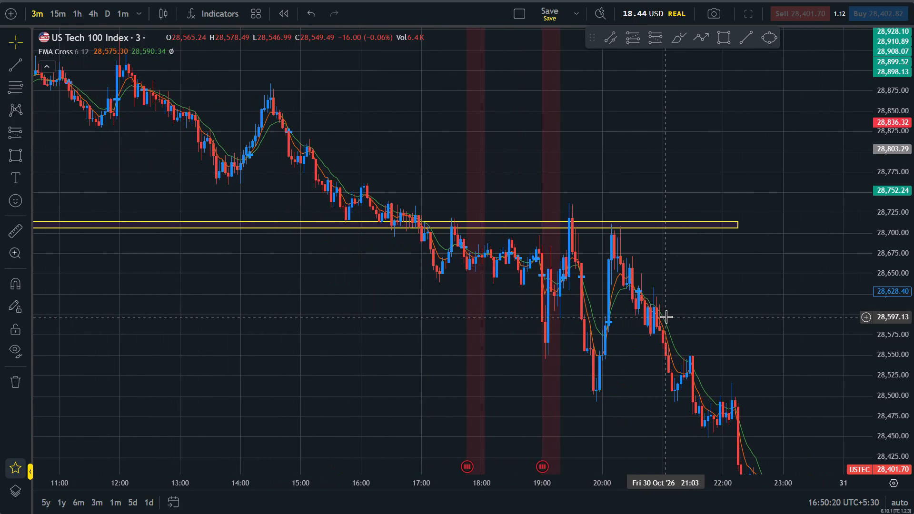
scroll(666, 316, up, 1)
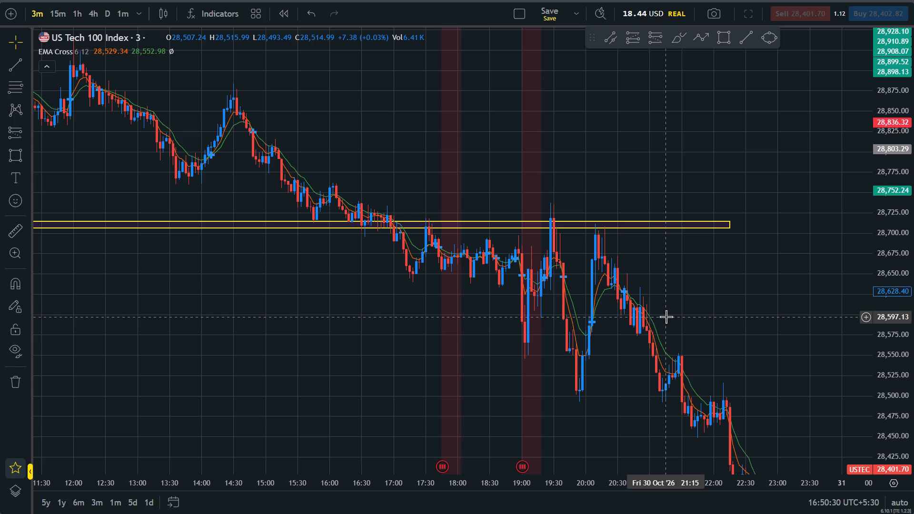
scroll(666, 316, up, 1)
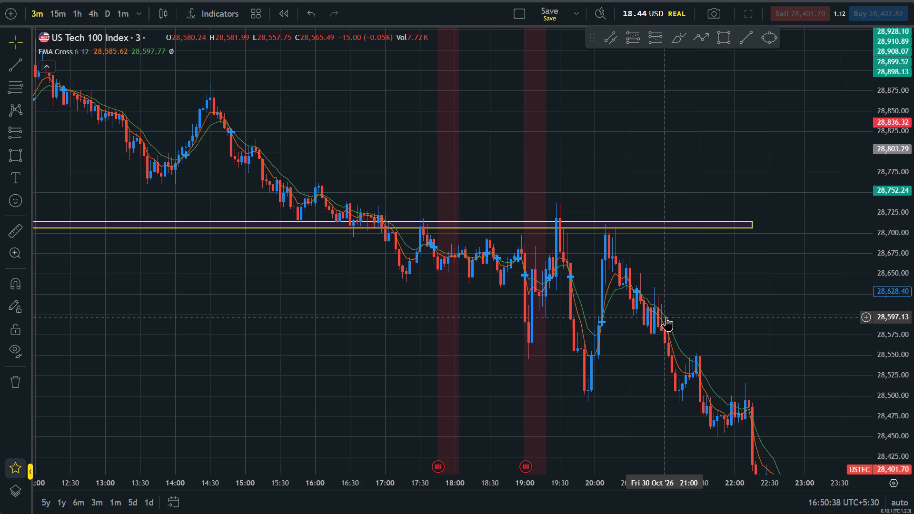
scroll(666, 316, up, 1)
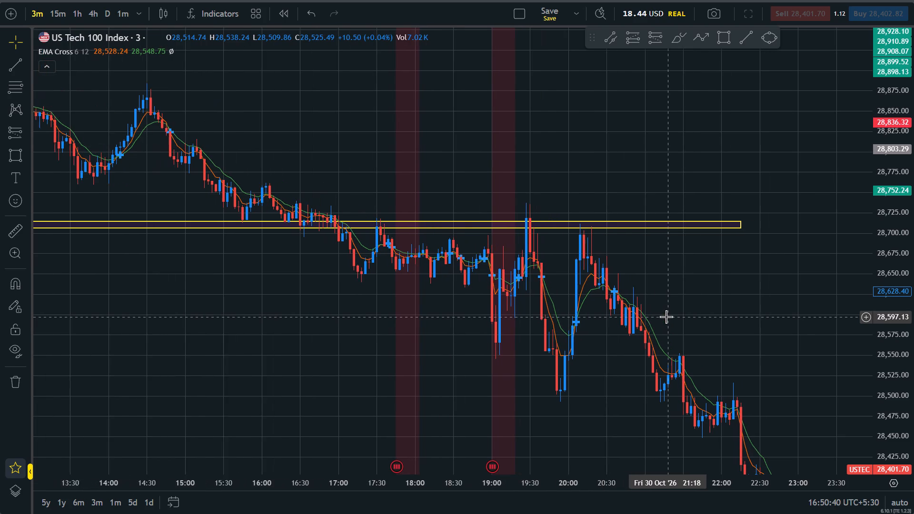
scroll(666, 316, up, 1)
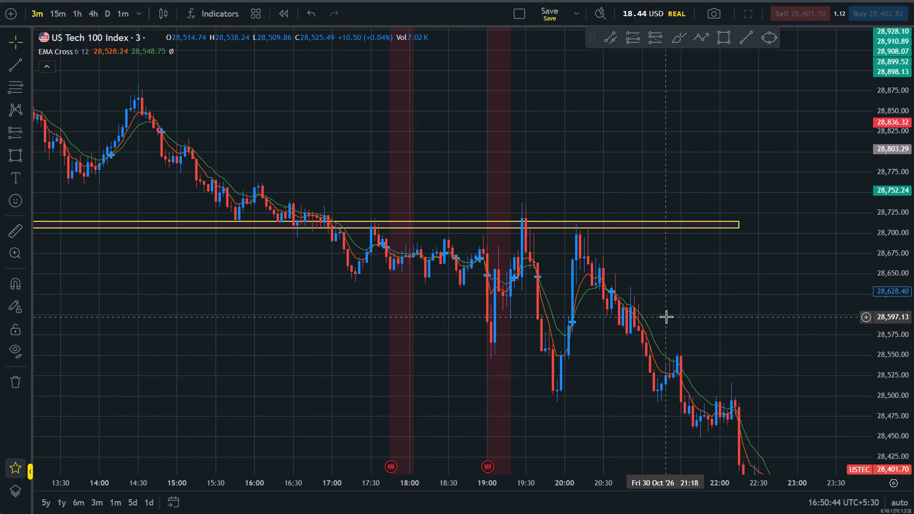
scroll(666, 316, up, 1)
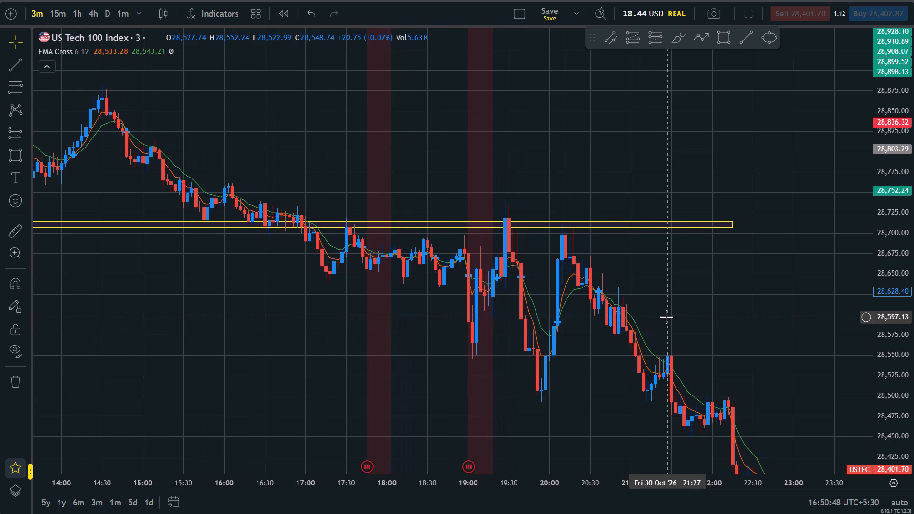
scroll(666, 316, up, 1)
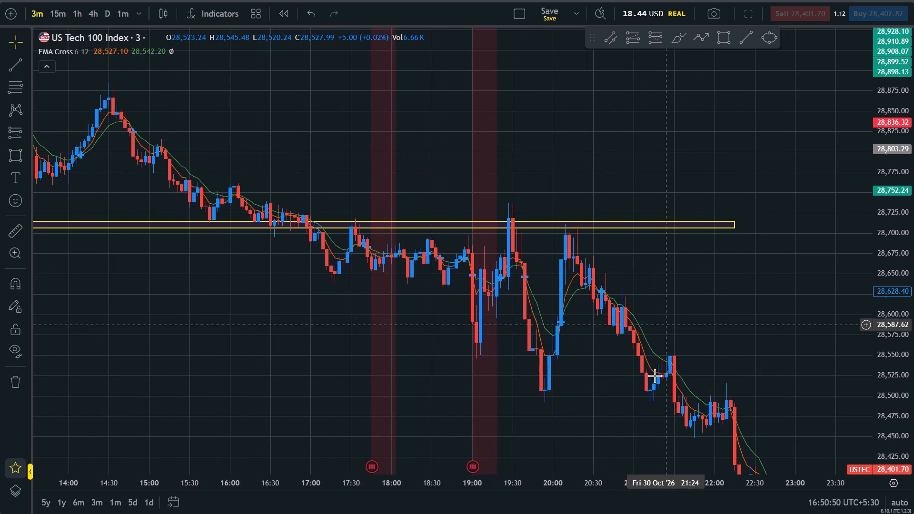
drag(652, 387, 704, 261)
drag(730, 208, 738, 172)
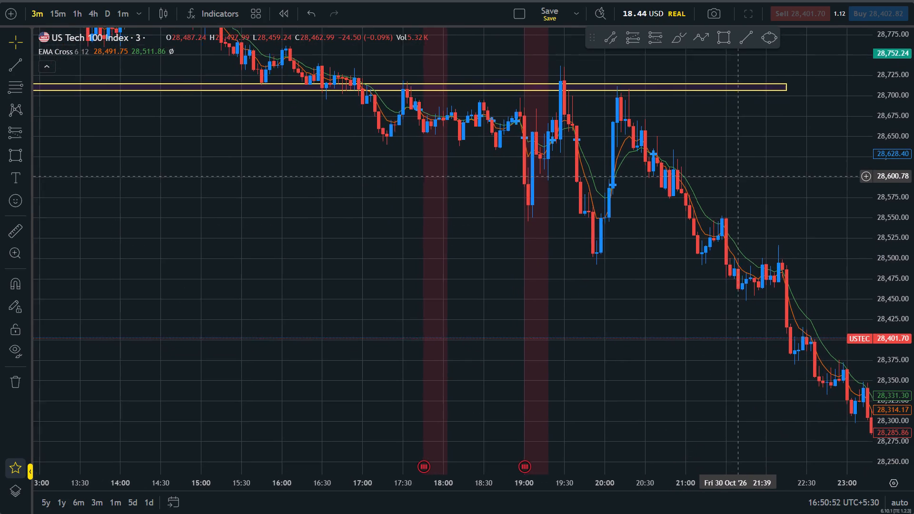
drag(738, 172, 738, 172)
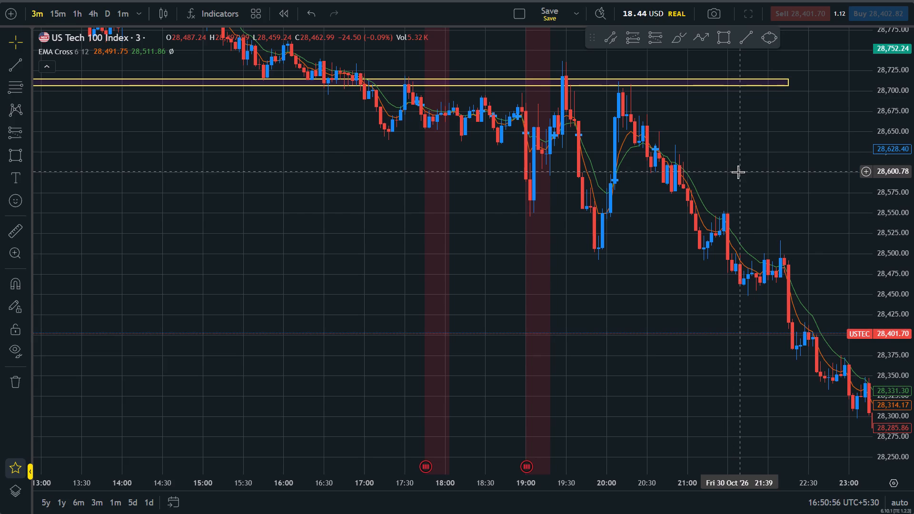
scroll(738, 172, up, 1)
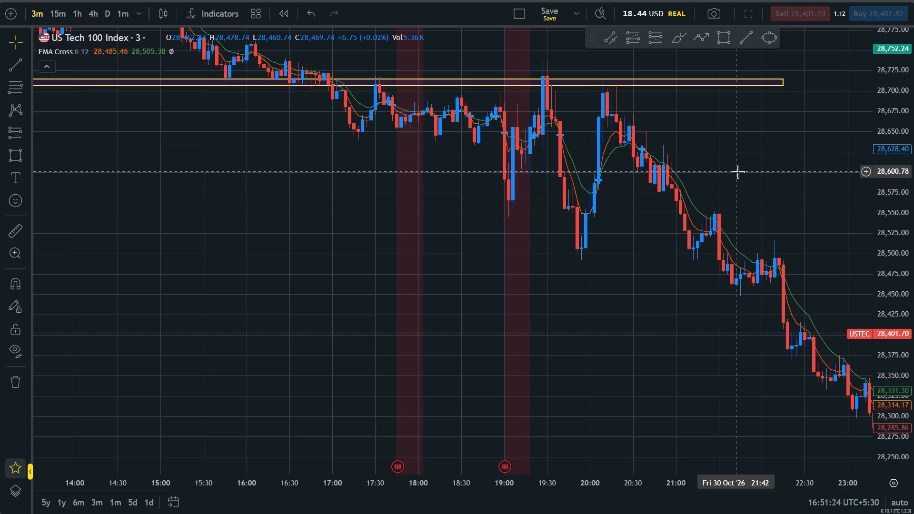
scroll(738, 172, up, 1)
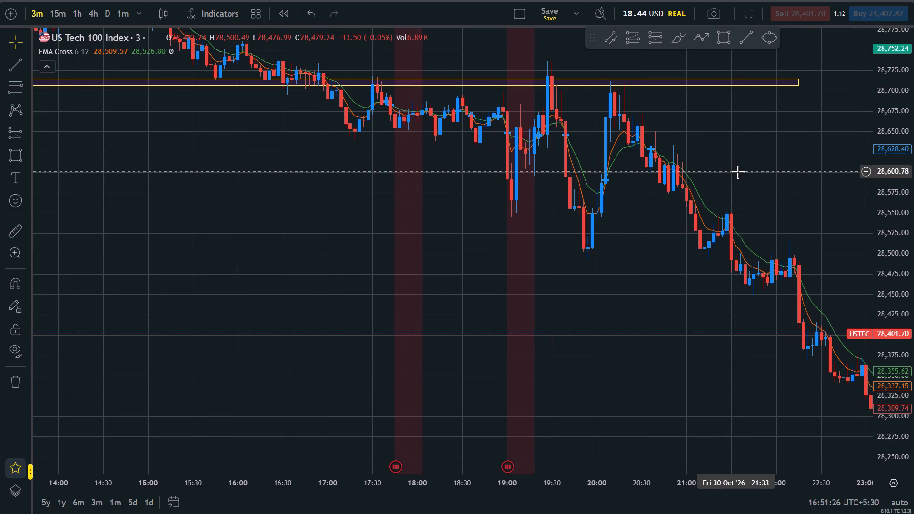
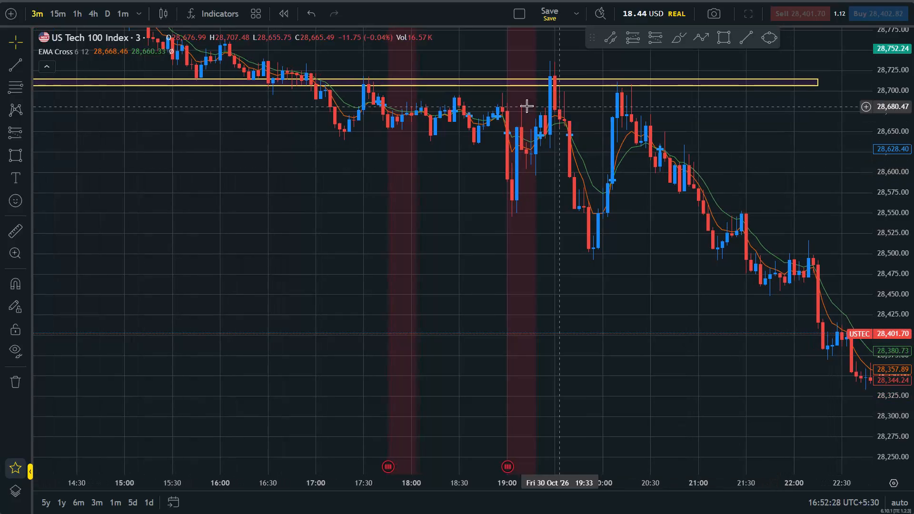
Examine the 30 October price action from 14:00 to 22:30 around and below the yellow zone near 28,710.
drag(520, 109, 581, 200)
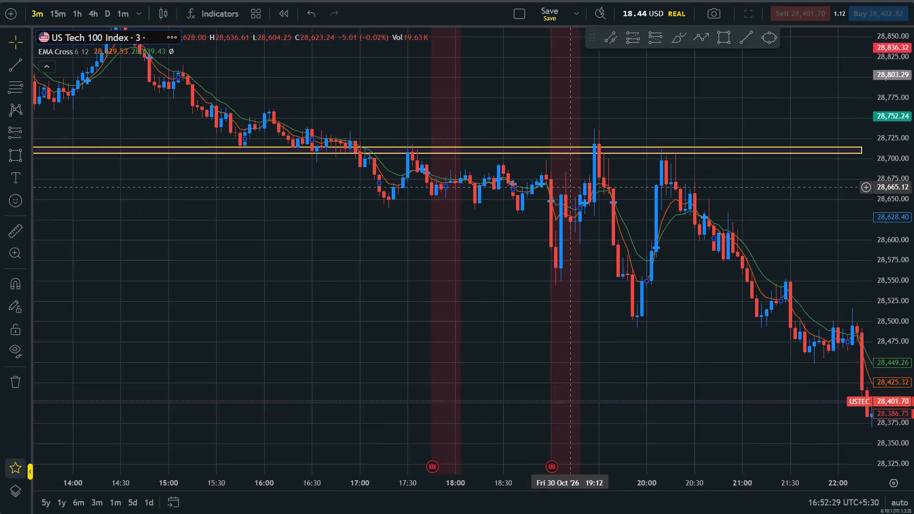
drag(581, 200, 583, 201)
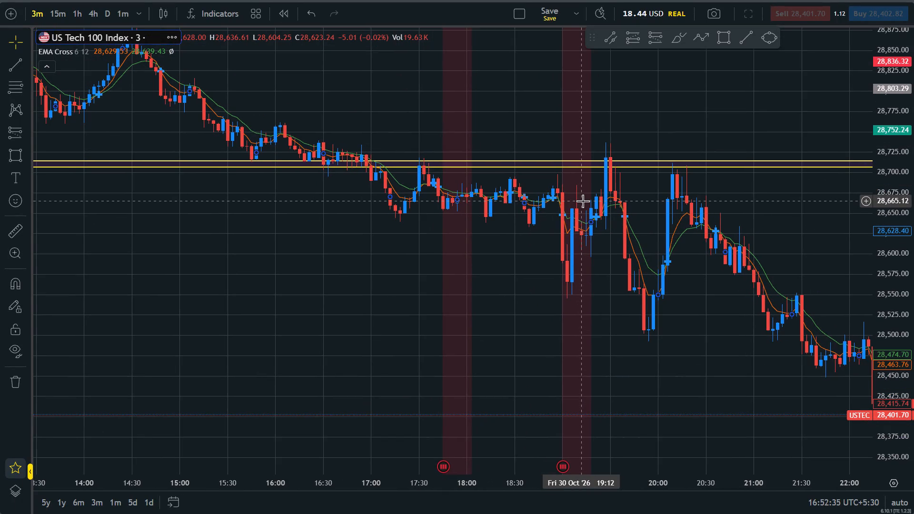
scroll(583, 201, up, 1)
drag(763, 205, 761, 208)
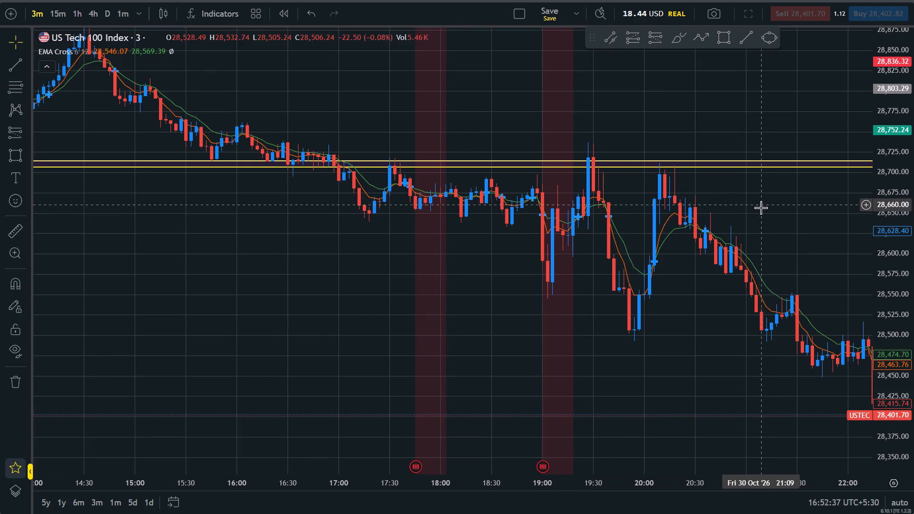
drag(761, 208, 736, 224)
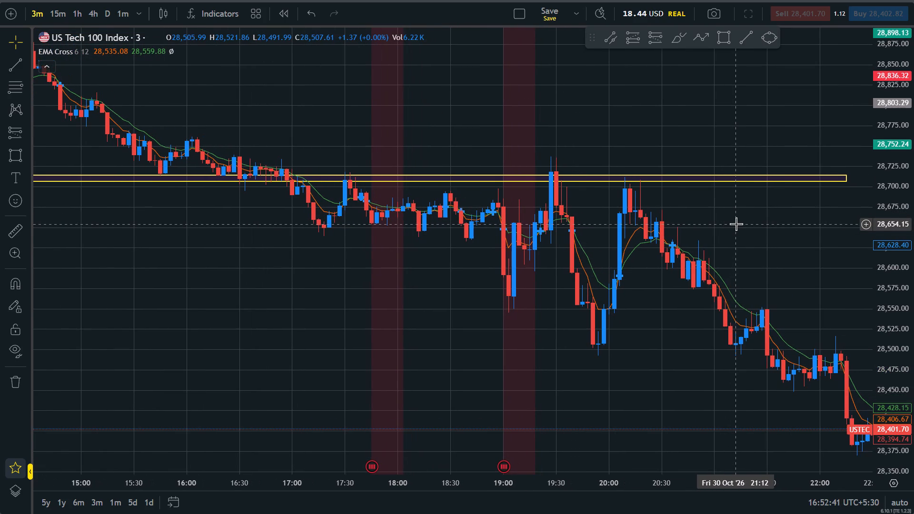
drag(730, 237, 725, 246)
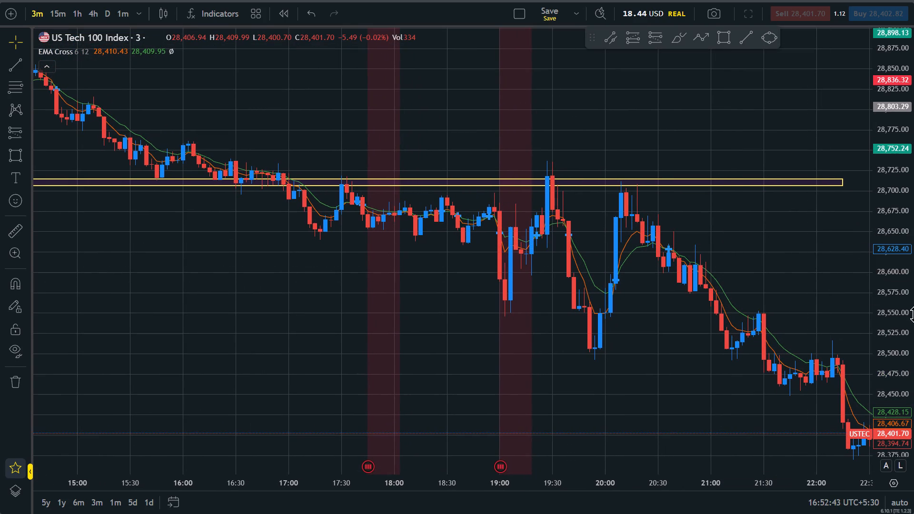
drag(913, 313, 910, 276)
drag(757, 264, 741, 290)
drag(731, 250, 717, 289)
scroll(717, 289, up, 1)
Examine the decline after the 20:00 retest of the yellow zone, focusing on the candles around 21:00.
click(692, 279)
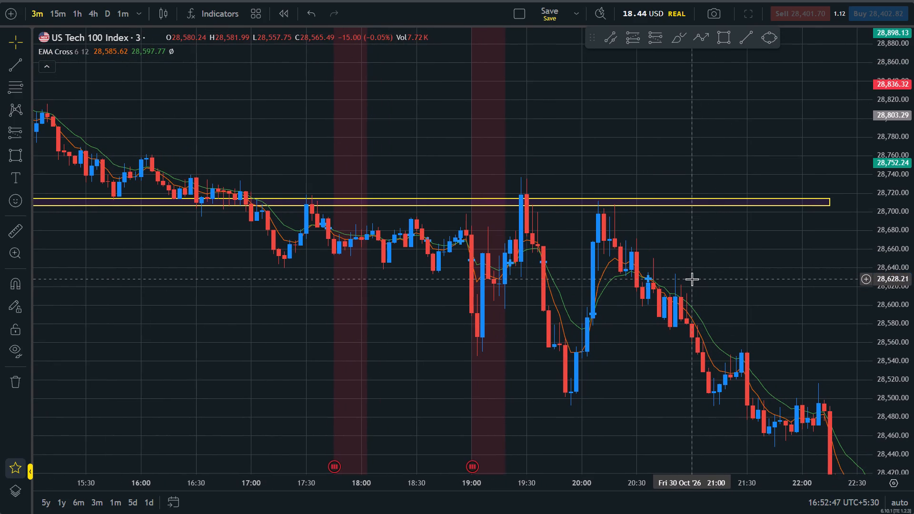
drag(685, 254, 684, 244)
drag(687, 250, 636, 221)
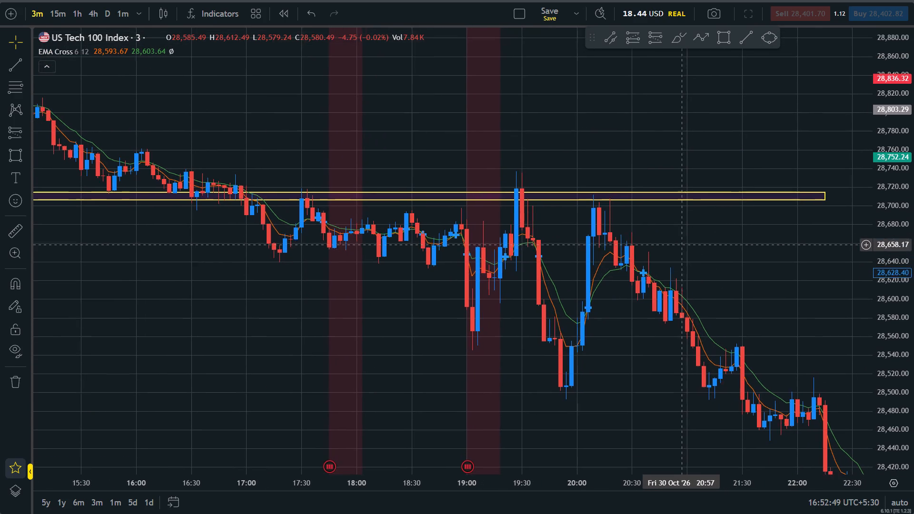
drag(636, 221, 617, 214)
click(622, 215)
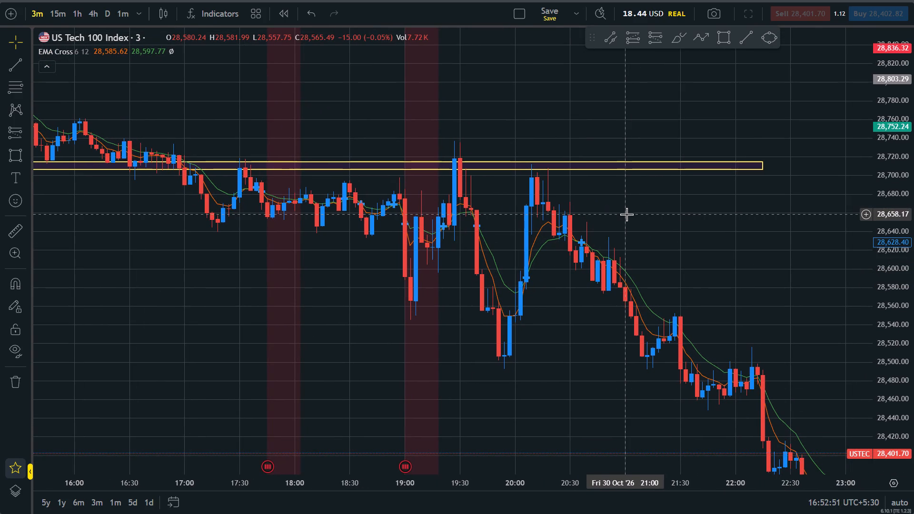
click(620, 210)
drag(893, 401, 905, 320)
drag(638, 303, 630, 262)
click(633, 270)
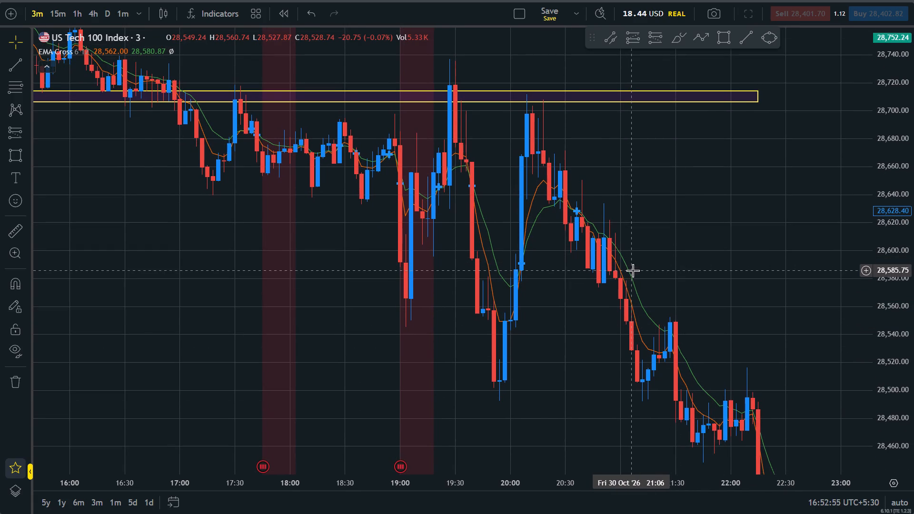
scroll(633, 270, up, 1)
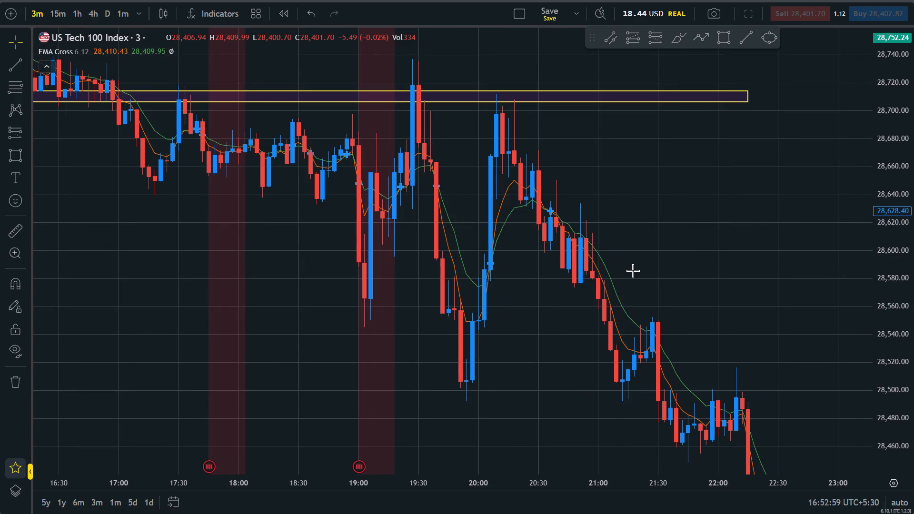
Place a short position at the 21:00 breakdown on 30 October: entry about 28,581, stop about 28,623, target about 28,494.
drag(641, 280, 643, 268)
drag(642, 278, 642, 290)
drag(639, 277, 639, 284)
scroll(639, 284, up, 1)
click(602, 288)
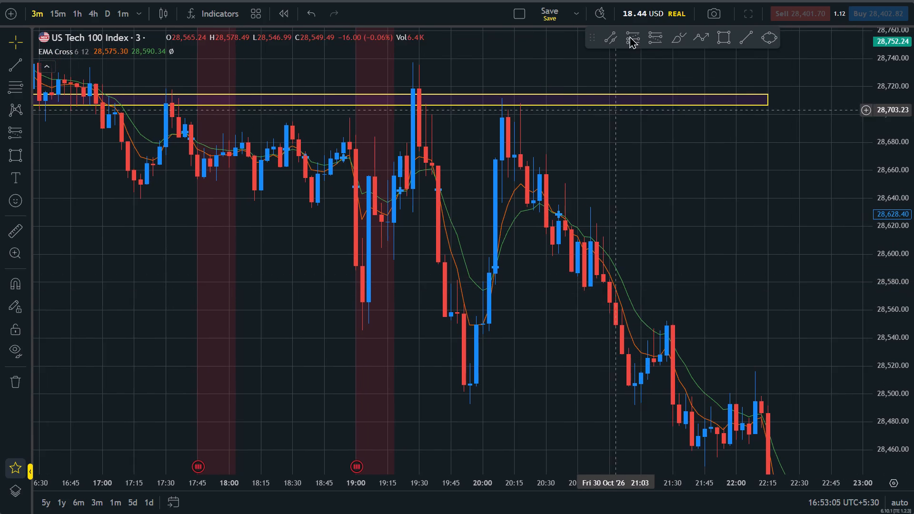
click(662, 43)
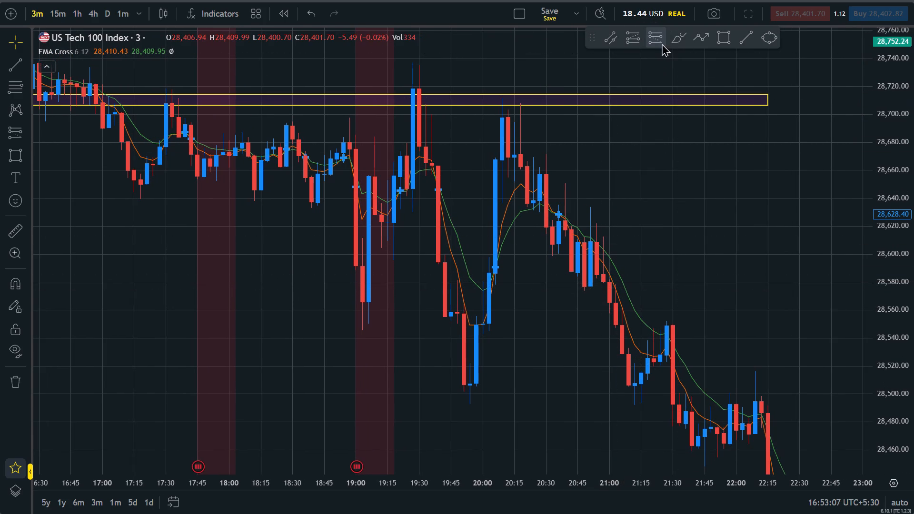
click(605, 280)
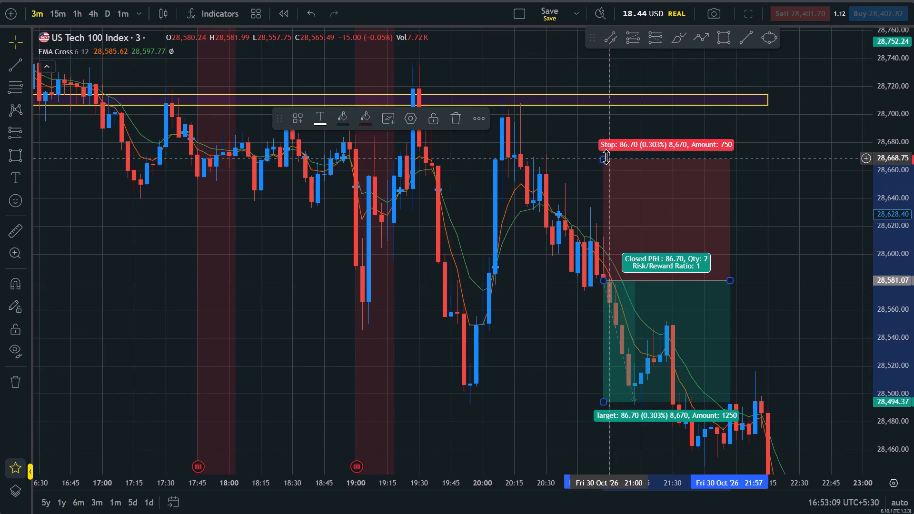
drag(604, 157, 604, 222)
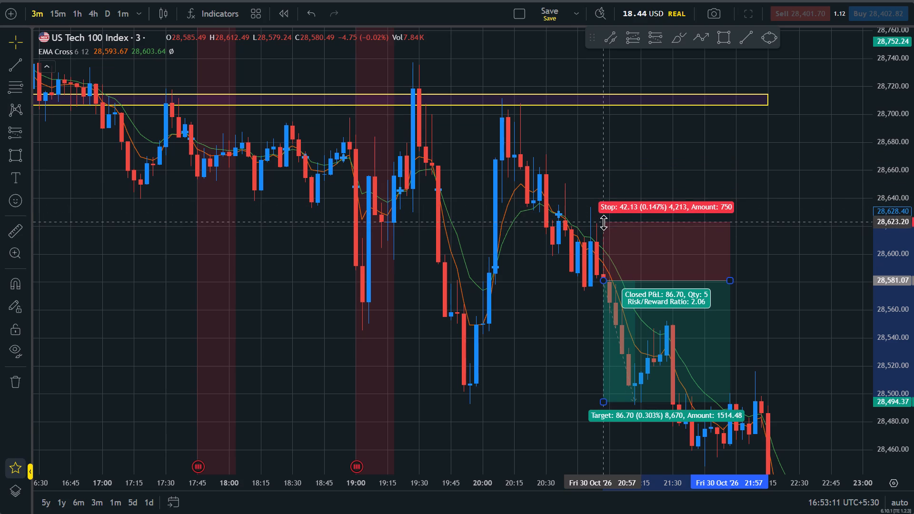
click(851, 299)
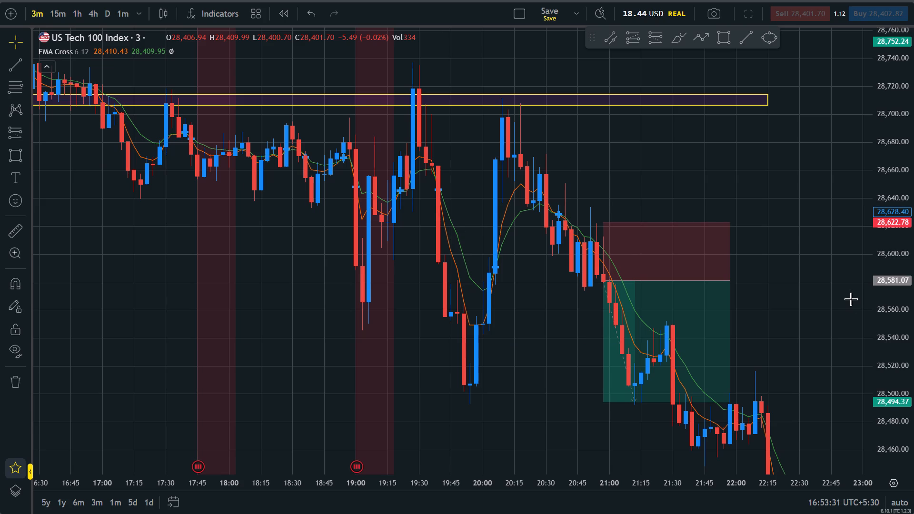
Examine the wider 30 October price action around the yellow zone, from its origin to the short position.
drag(705, 182, 709, 249)
scroll(709, 249, down, 11)
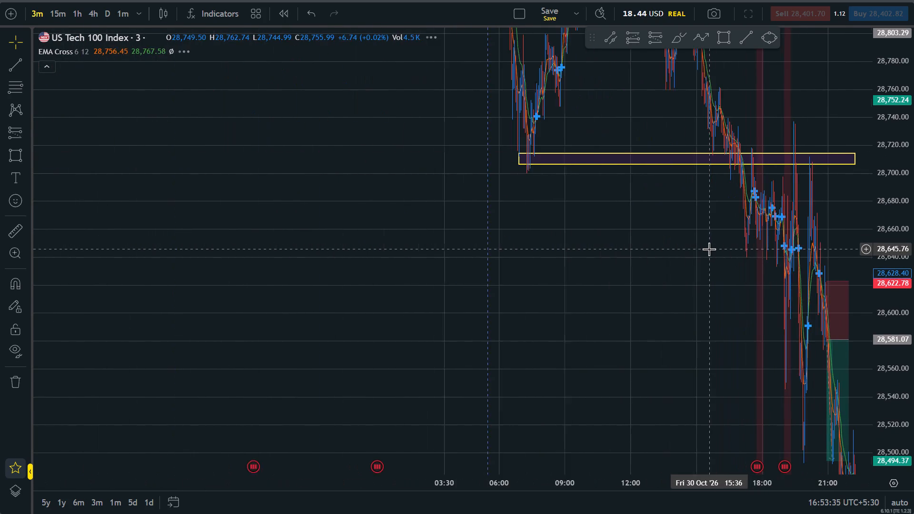
Review the whole 30 October session, comparing the short position near 21:00 with the yellow zone and earlier price action.
scroll(709, 249, down, 1)
drag(913, 192, 913, 412)
scroll(593, 249, up, 7)
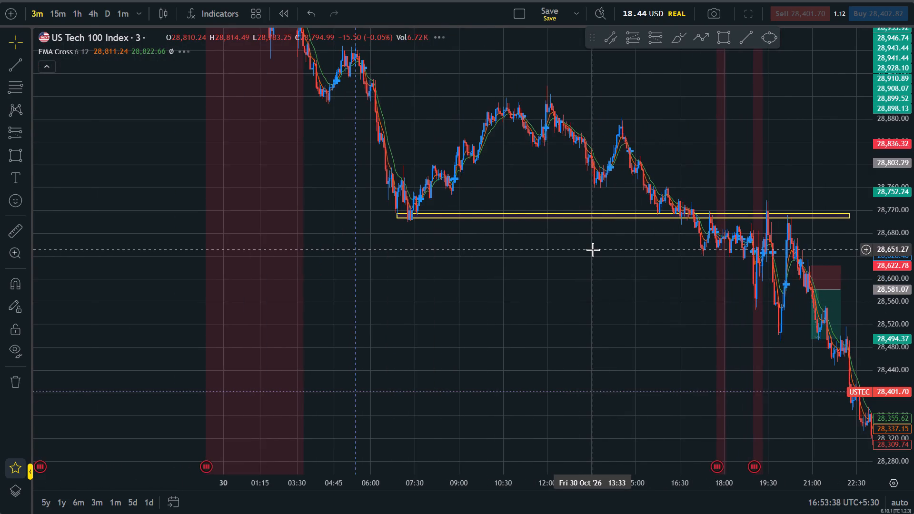
scroll(593, 249, up, 9)
drag(913, 428, 912, 131)
drag(773, 236, 482, 161)
drag(913, 247, 883, 413)
drag(604, 277, 771, 246)
scroll(771, 246, right, 2)
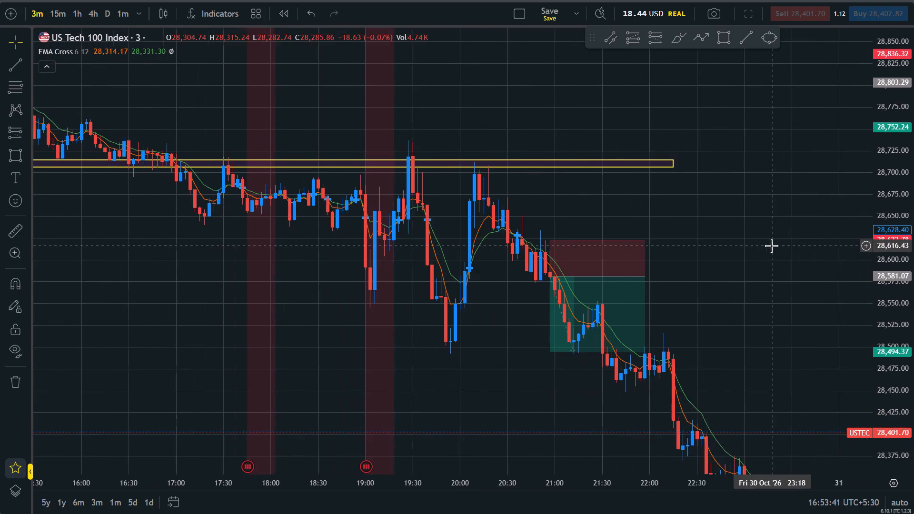
scroll(771, 246, right, 1)
Examine the short position entered at 28,581.07 against the candles inside it and the continued decline after 22:00.
click(606, 202)
drag(913, 361, 850, 46)
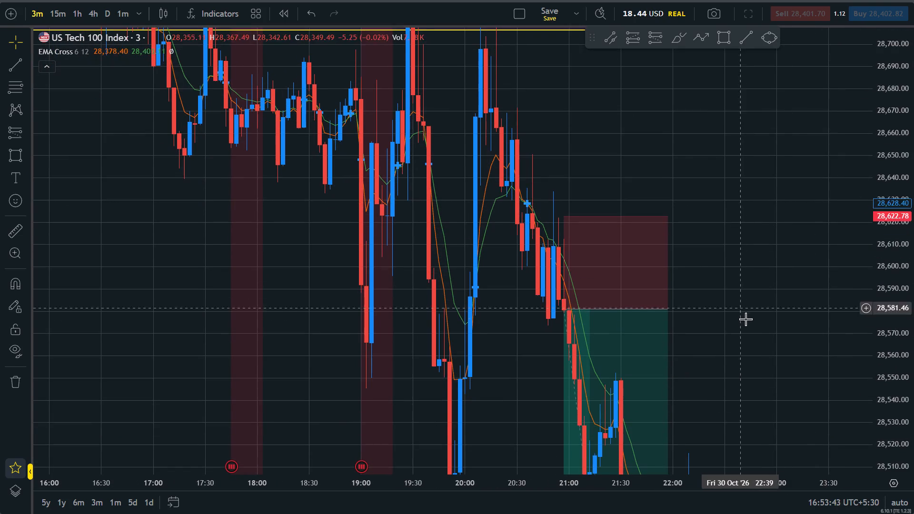
drag(746, 319, 769, 268)
drag(913, 247, 913, 354)
scroll(661, 215, up, 2)
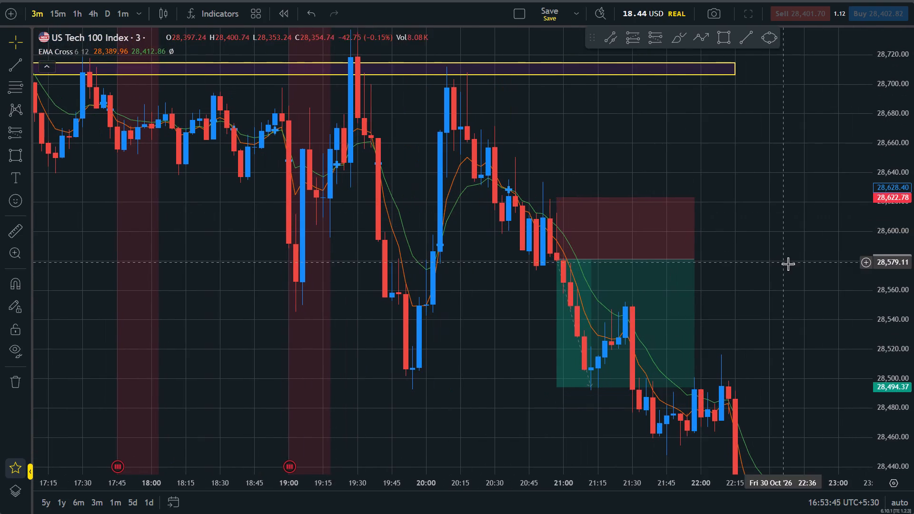
drag(788, 264, 722, 220)
scroll(722, 220, right, 1)
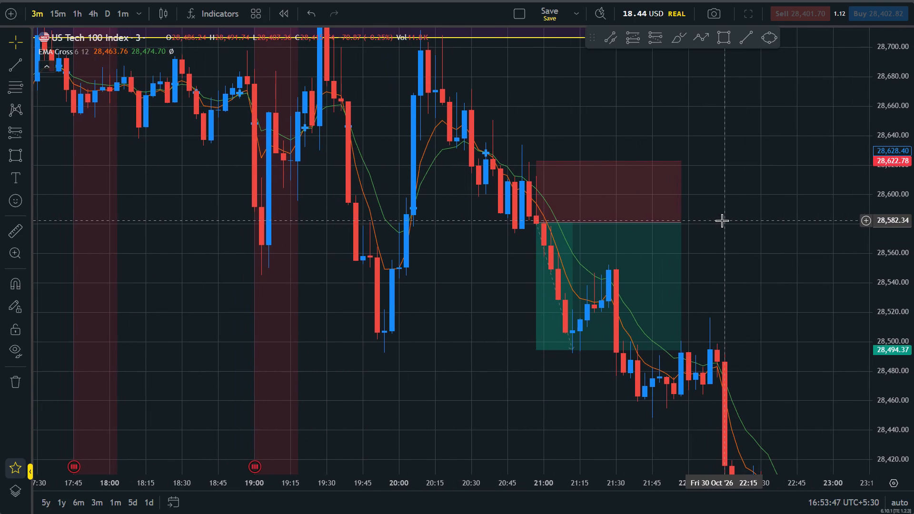
click(722, 220)
scroll(722, 220, up, 1)
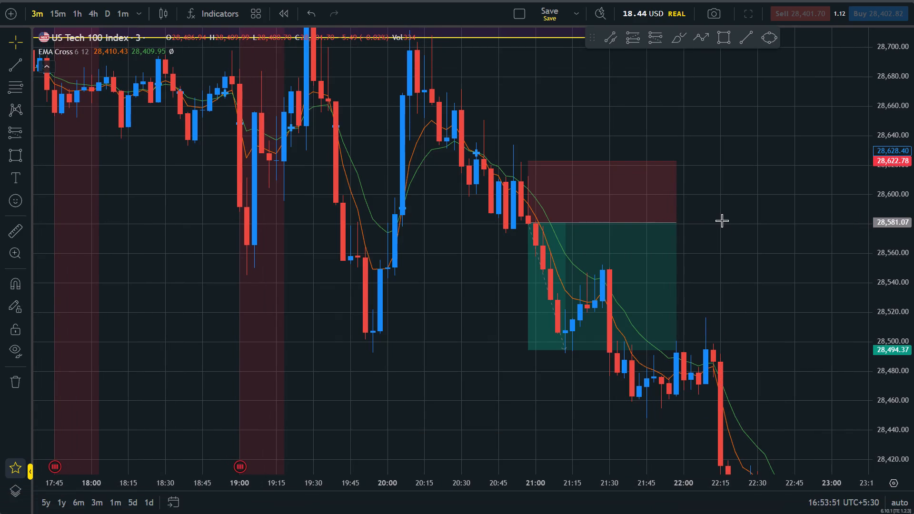
scroll(722, 220, up, 1)
drag(755, 343, 698, 254)
scroll(698, 254, down, 3)
drag(913, 170, 913, 309)
drag(788, 280, 664, 257)
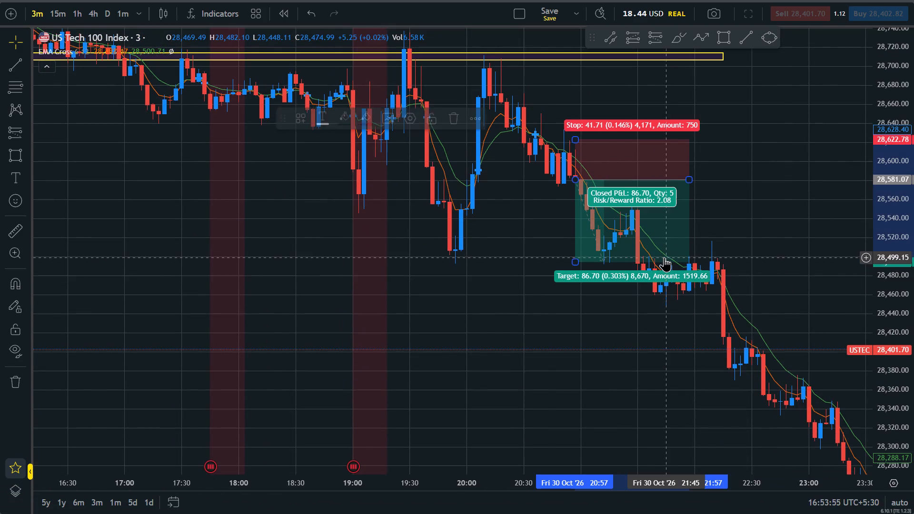
Extend the short position's time range to 22:33 and lower its profit target to 28,355.29.
scroll(664, 257, up, 1)
drag(815, 277, 576, 244)
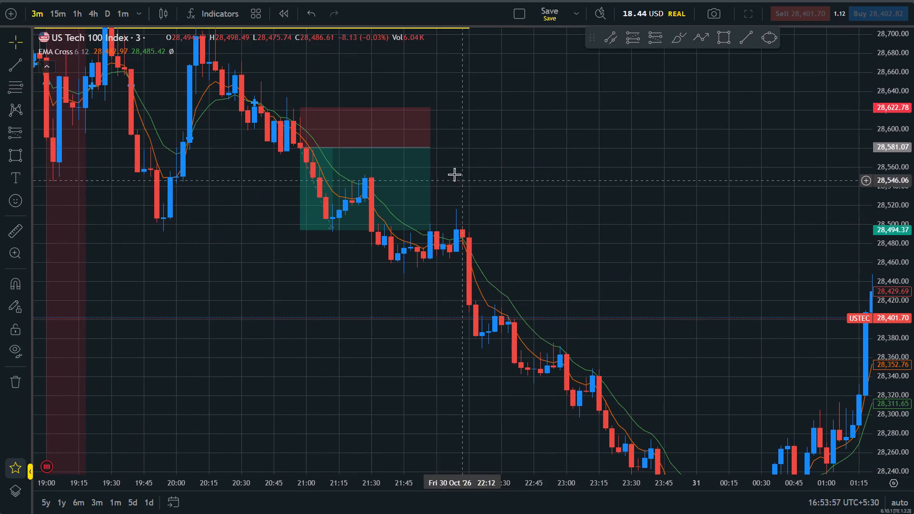
drag(429, 151, 471, 155)
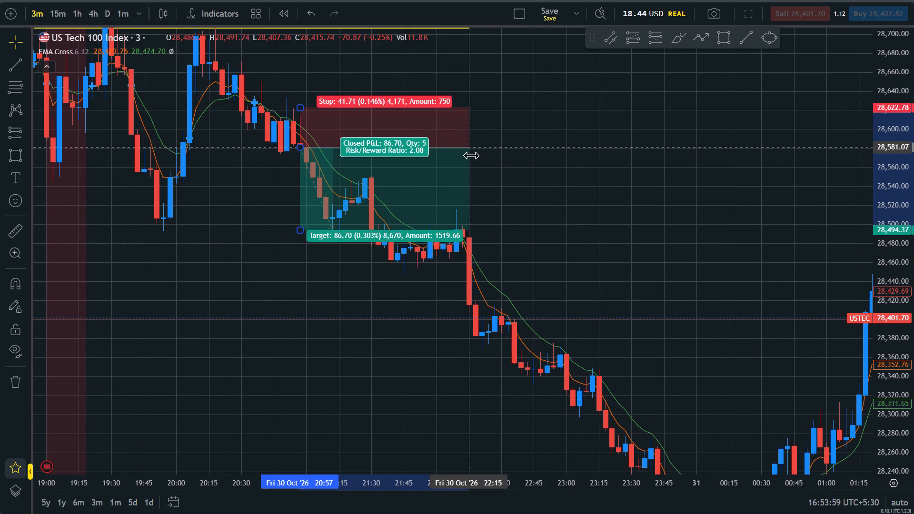
drag(471, 155, 505, 168)
drag(298, 229, 381, 320)
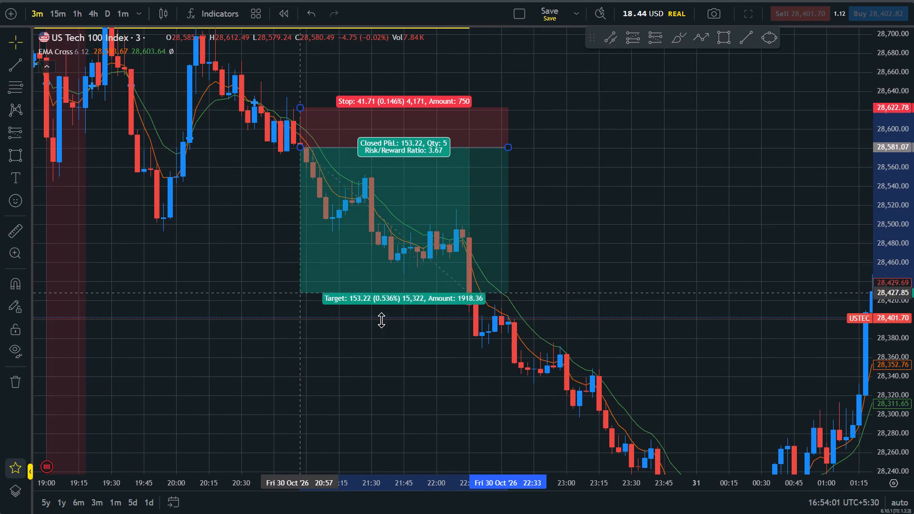
drag(381, 320, 433, 362)
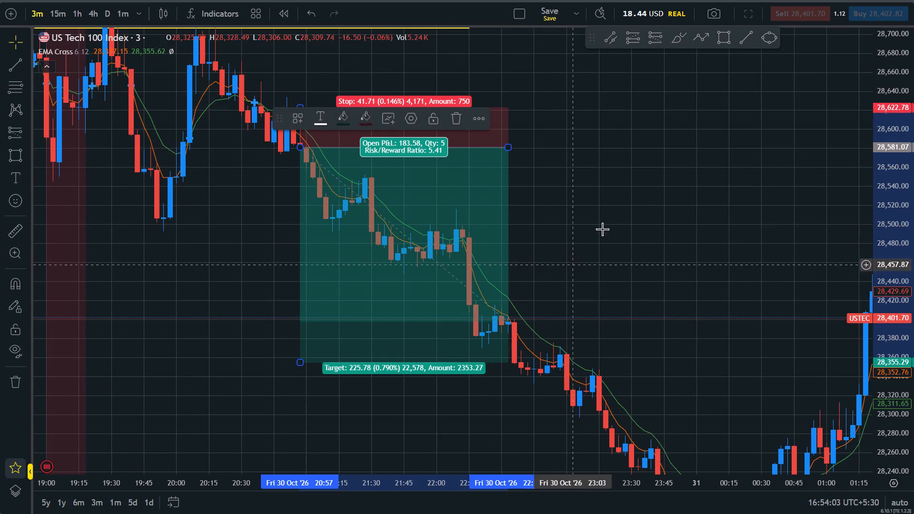
Inspect the short position's stop, target, profit and risk/reward labels against the surrounding price action.
drag(603, 226, 662, 341)
scroll(662, 341, down, 3)
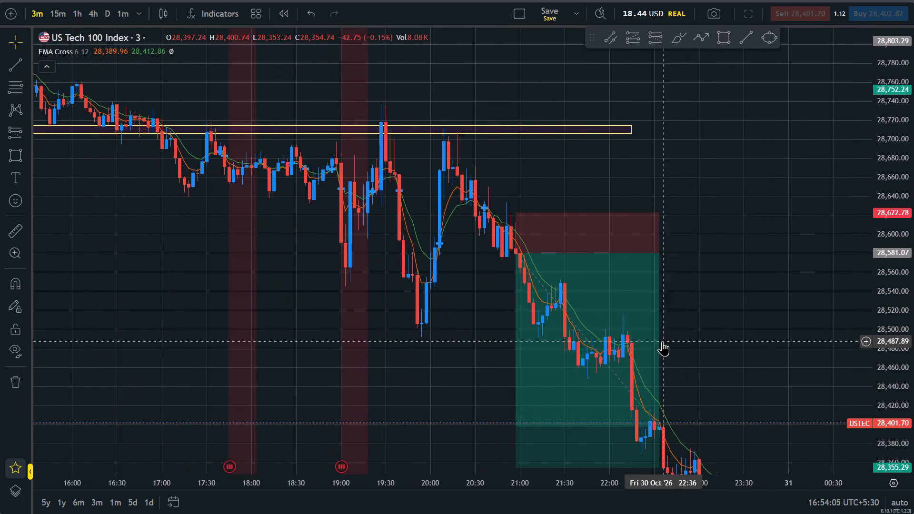
scroll(662, 341, down, 1)
scroll(662, 341, up, 3)
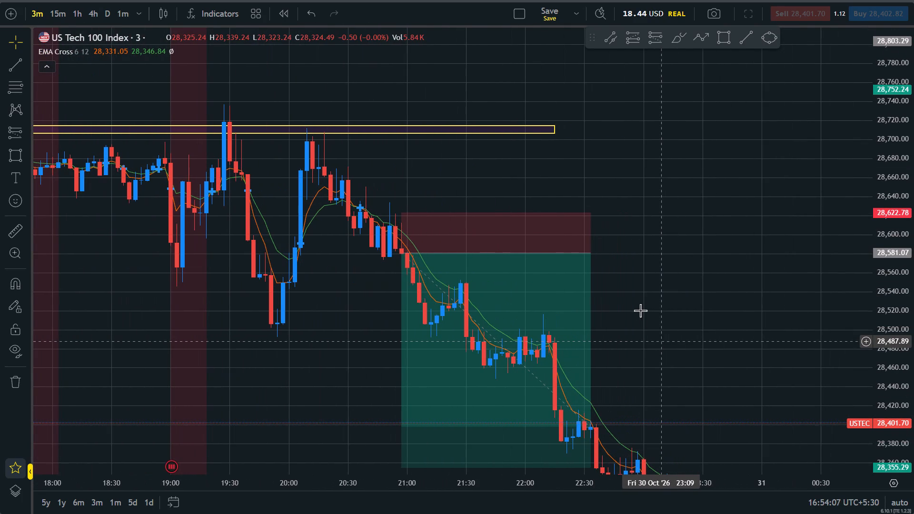
click(609, 251)
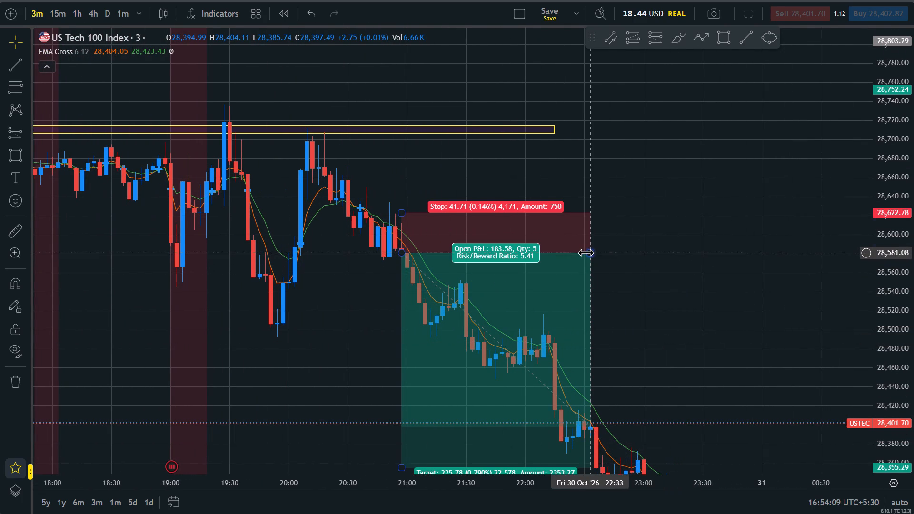
click(586, 252)
click(659, 271)
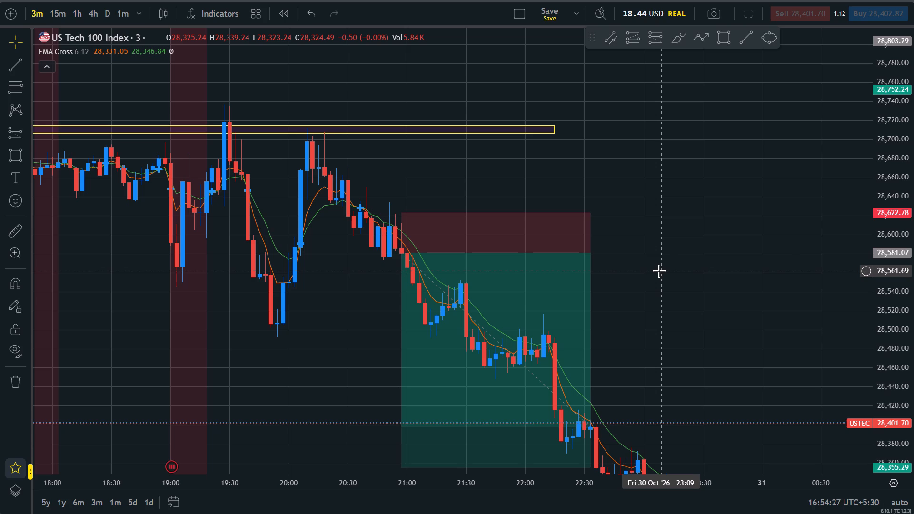
click(590, 257)
click(641, 284)
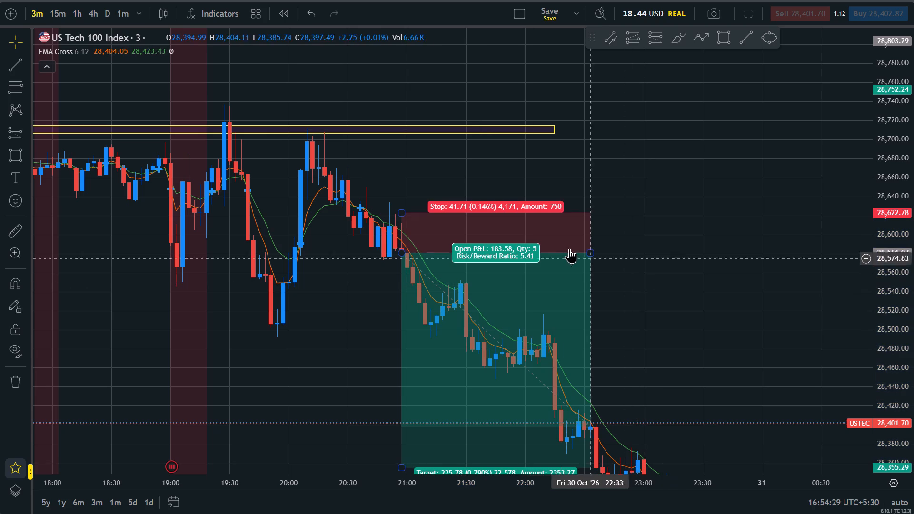
click(571, 252)
click(605, 254)
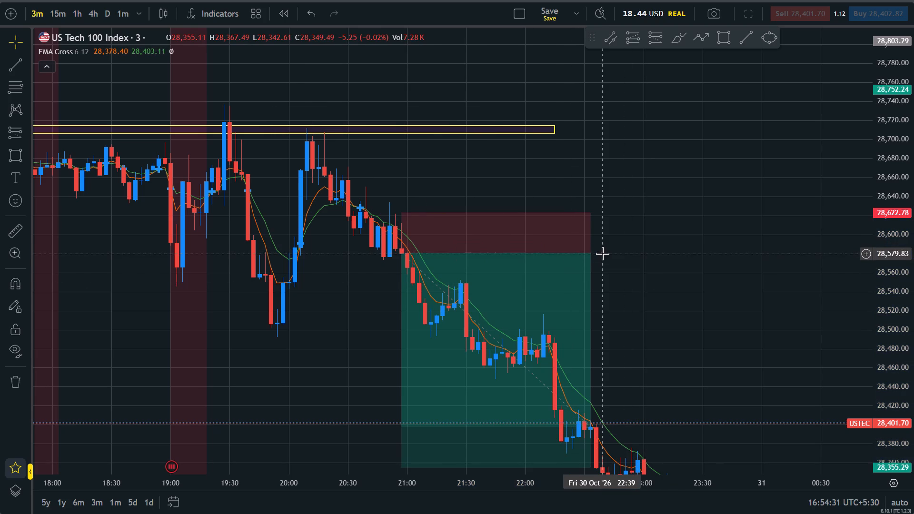
click(586, 251)
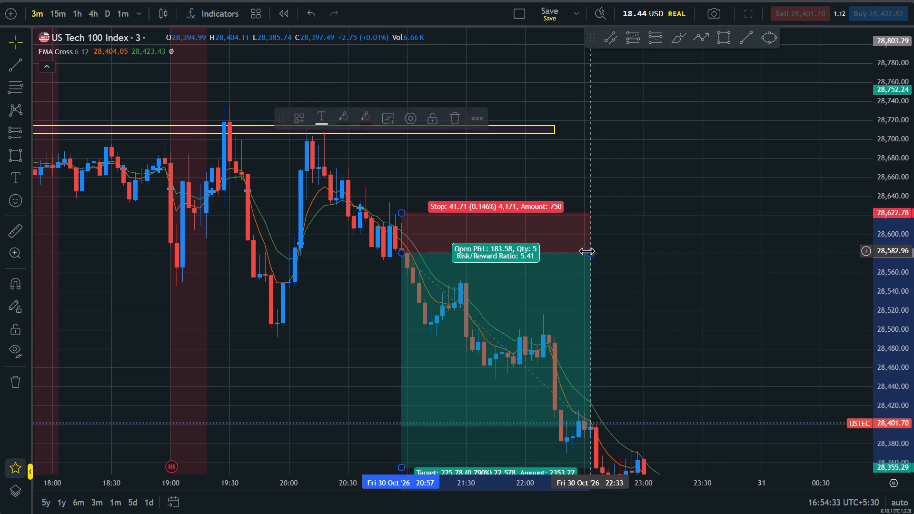
click(669, 267)
click(593, 251)
click(661, 265)
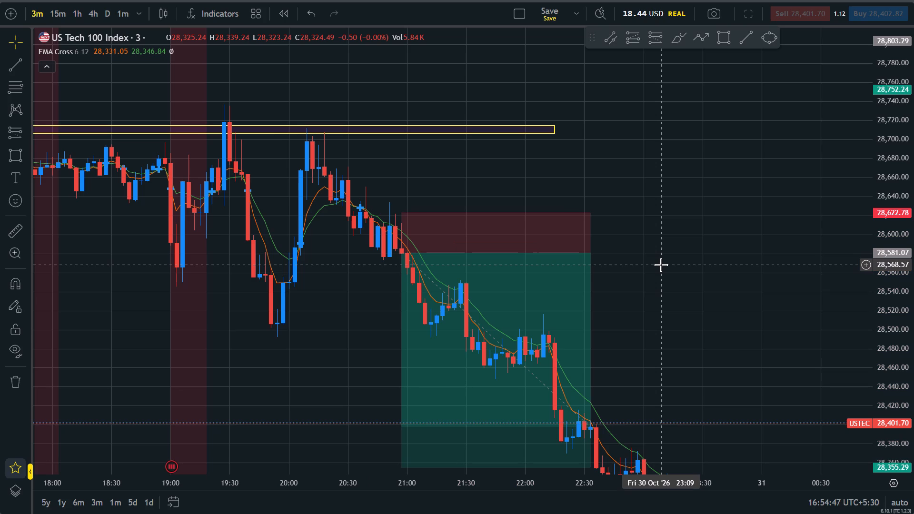
click(758, 345)
Extend the short position's end time to about 23:00 on 30 October.
drag(671, 411, 675, 349)
drag(594, 202, 610, 205)
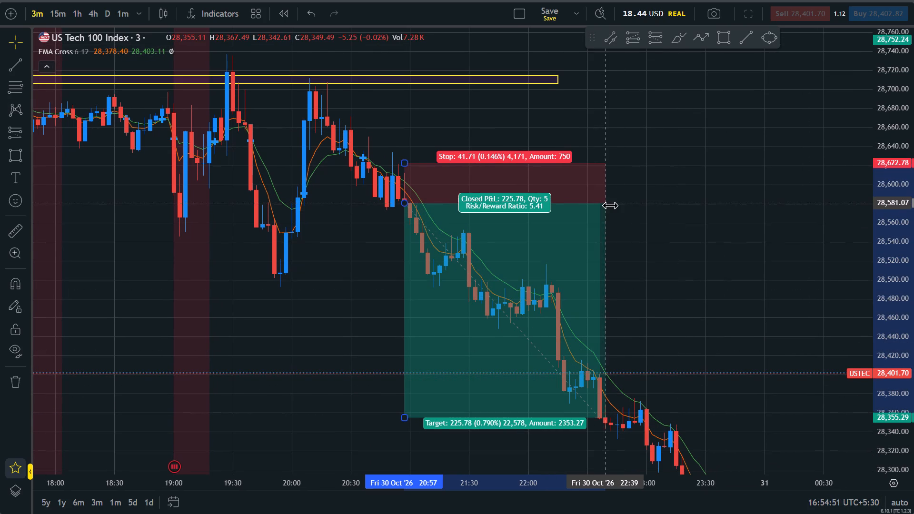
drag(610, 205, 636, 210)
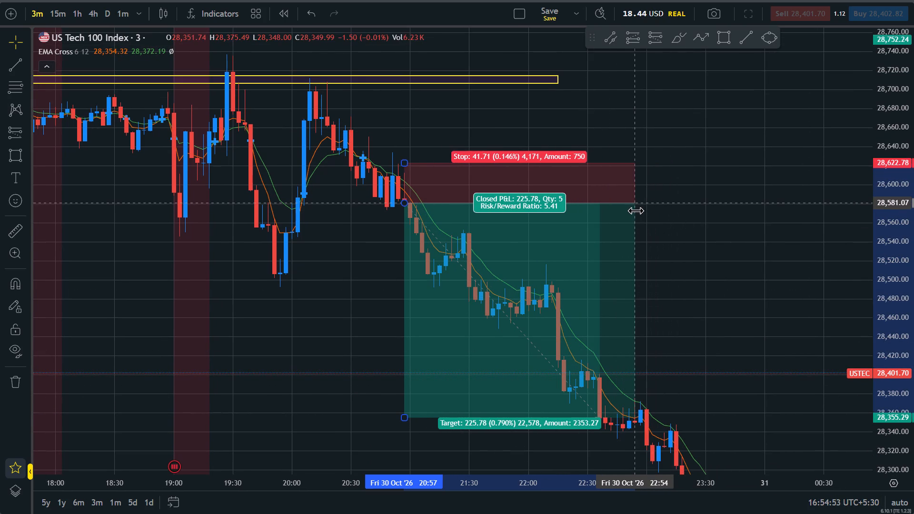
drag(636, 210, 648, 211)
click(784, 243)
Examine the extended short position in relation to the yellow zone and the full 30 October session.
scroll(784, 243, down, 3)
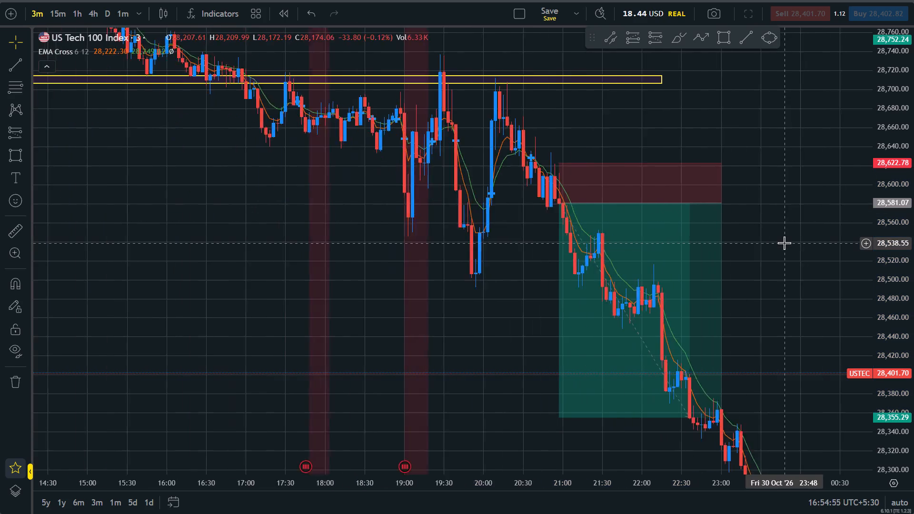
scroll(784, 243, down, 2)
scroll(784, 243, up, 4)
drag(717, 118, 762, 293)
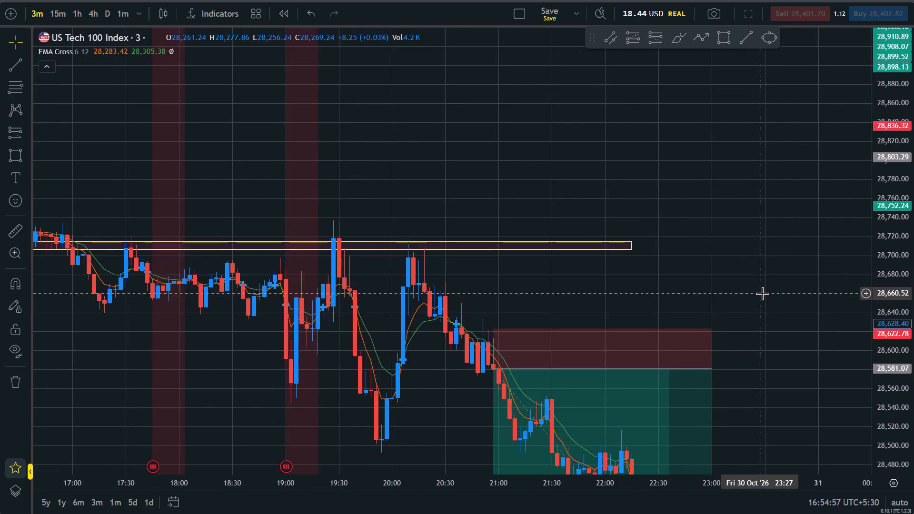
scroll(762, 293, down, 9)
drag(631, 151, 655, 227)
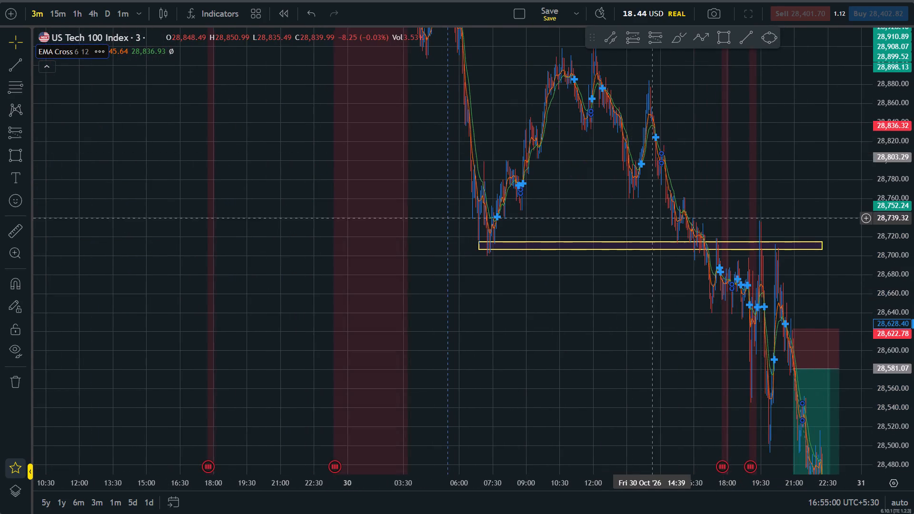
drag(655, 227, 655, 228)
scroll(655, 228, up, 10)
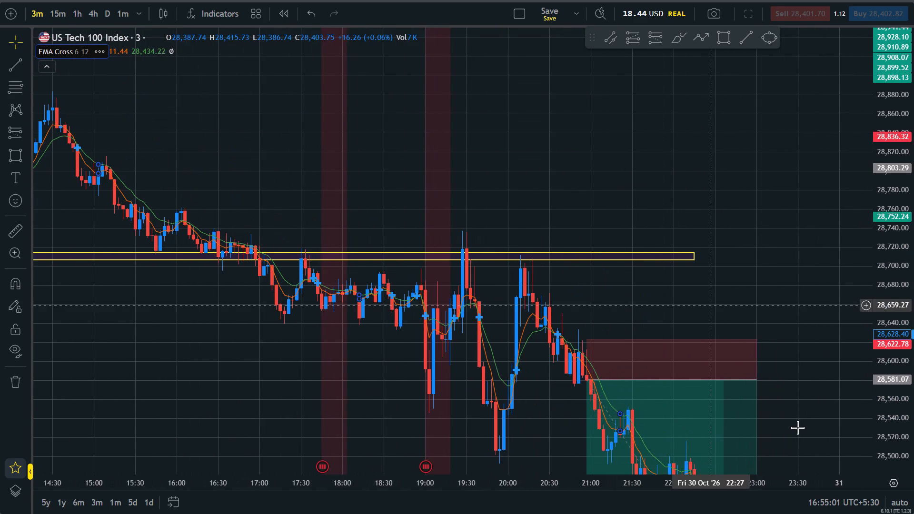
Examine the short position running from 20:57 to 23:00 on 30 October against the decline and the later rebound.
drag(800, 435, 696, 239)
drag(727, 261, 719, 297)
scroll(719, 297, up, 1)
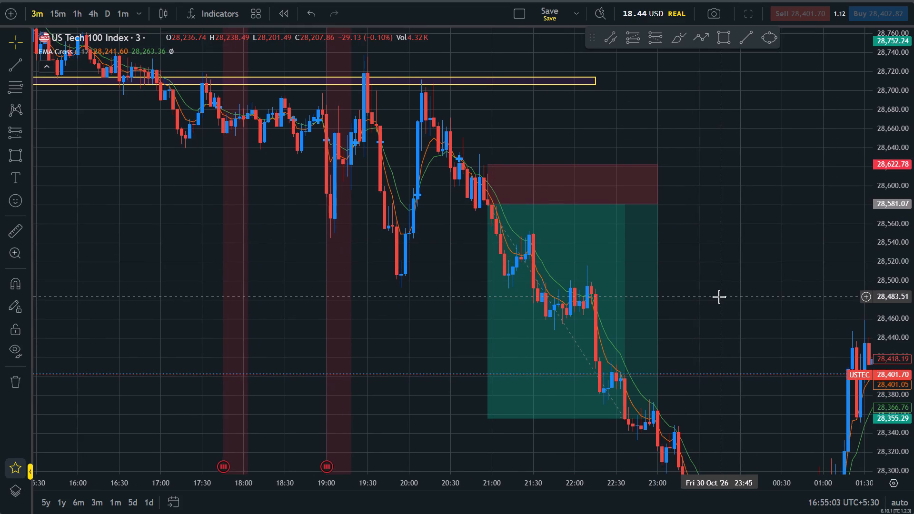
scroll(719, 297, up, 1)
scroll(660, 265, down, 1)
click(453, 201)
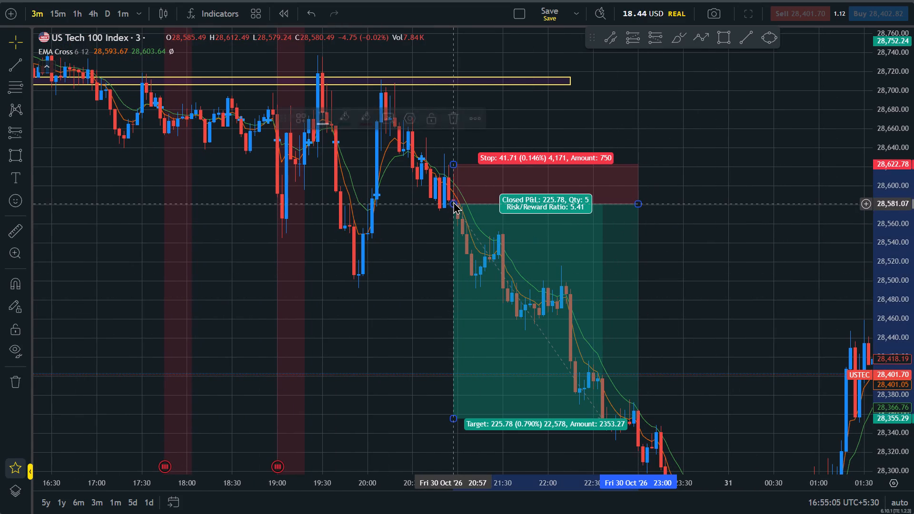
drag(397, 295, 402, 398)
drag(773, 252, 782, 334)
drag(913, 394, 907, 309)
drag(769, 361, 748, 240)
drag(913, 307, 913, 370)
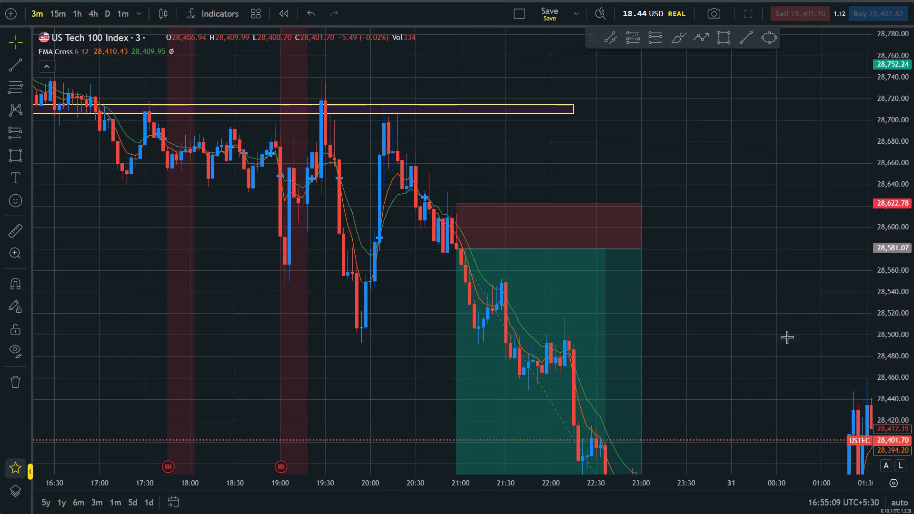
drag(726, 314, 692, 235)
scroll(692, 235, up, 1)
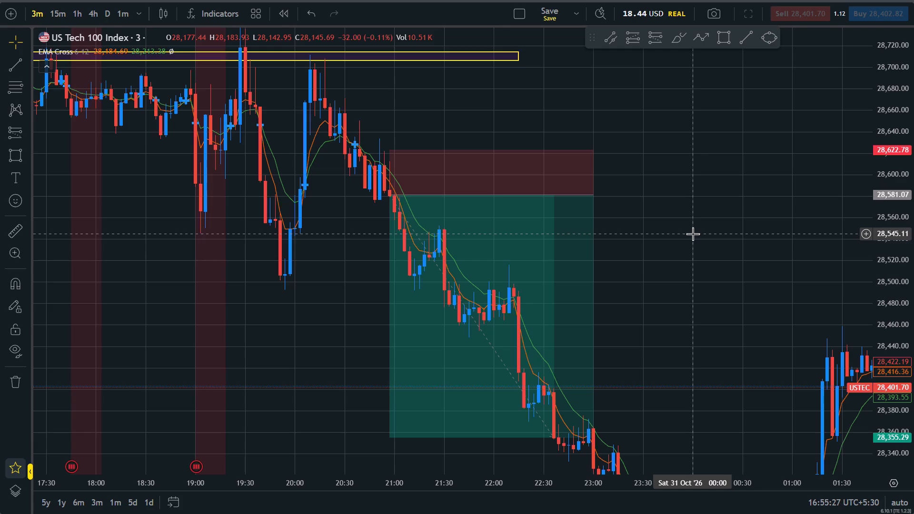
scroll(653, 247, down, 1)
Delete the short position covering the evening decline of 30 October.
click(567, 270)
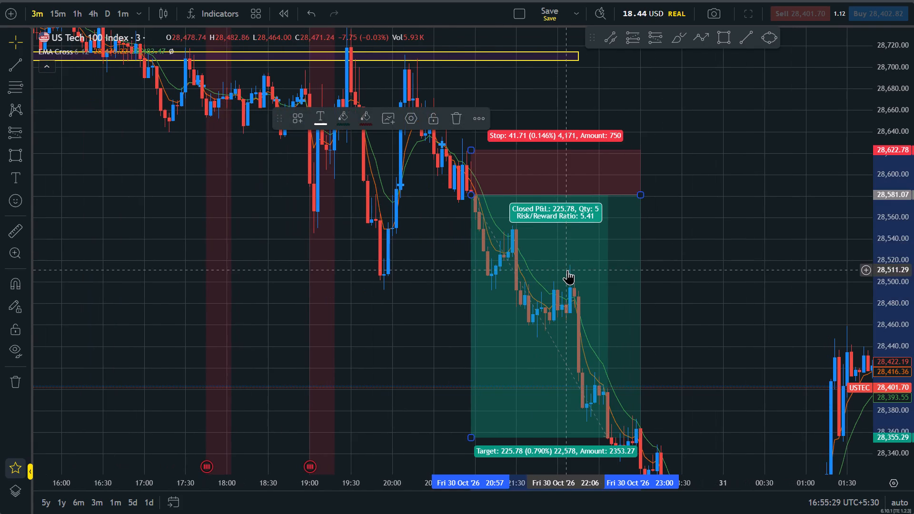
click(453, 115)
Draw a rectangle zone from 04:18 to about 15:39 on 30 October, between 28,914.84 and 28,904.86.
drag(570, 132, 754, 395)
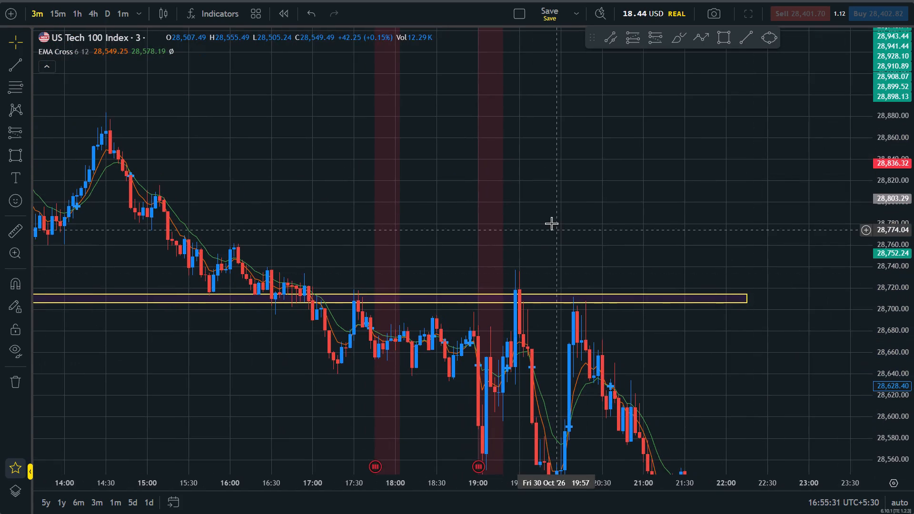
scroll(551, 223, down, 5)
drag(465, 103, 580, 260)
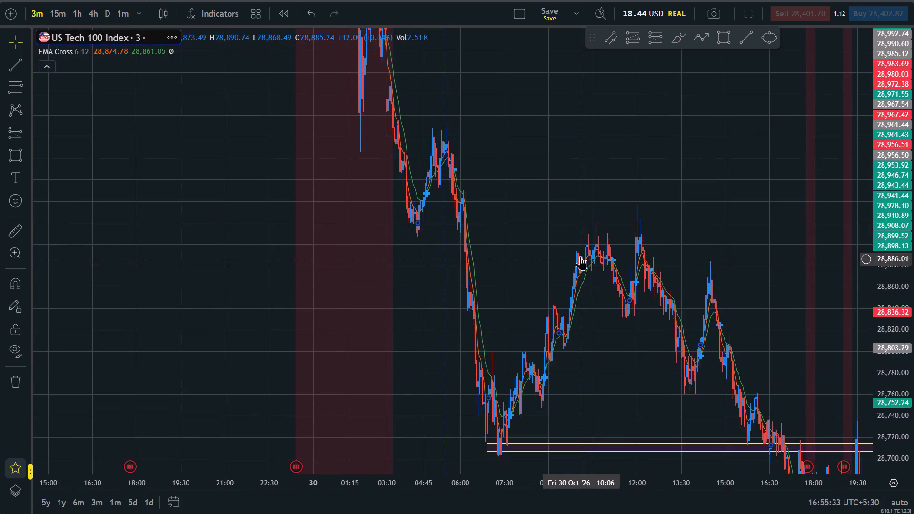
click(575, 231)
scroll(575, 231, up, 5)
drag(622, 241, 650, 240)
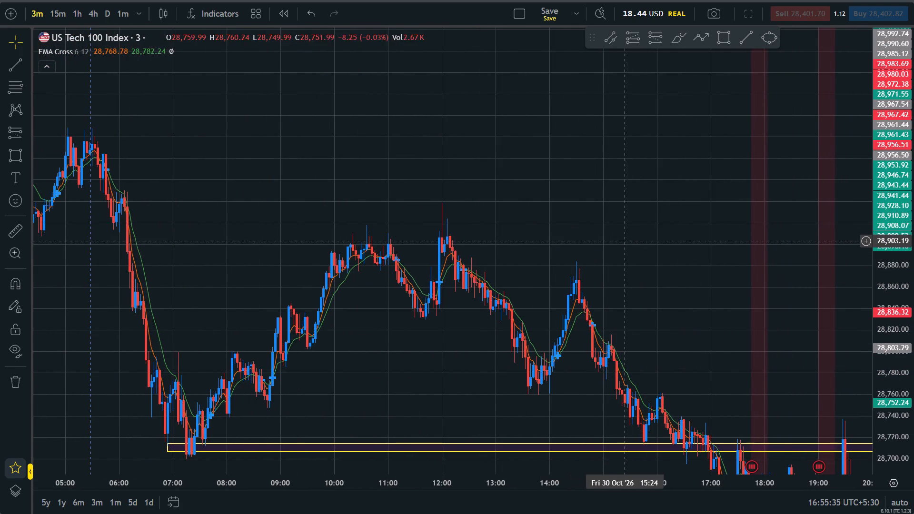
drag(650, 240, 723, 231)
click(726, 37)
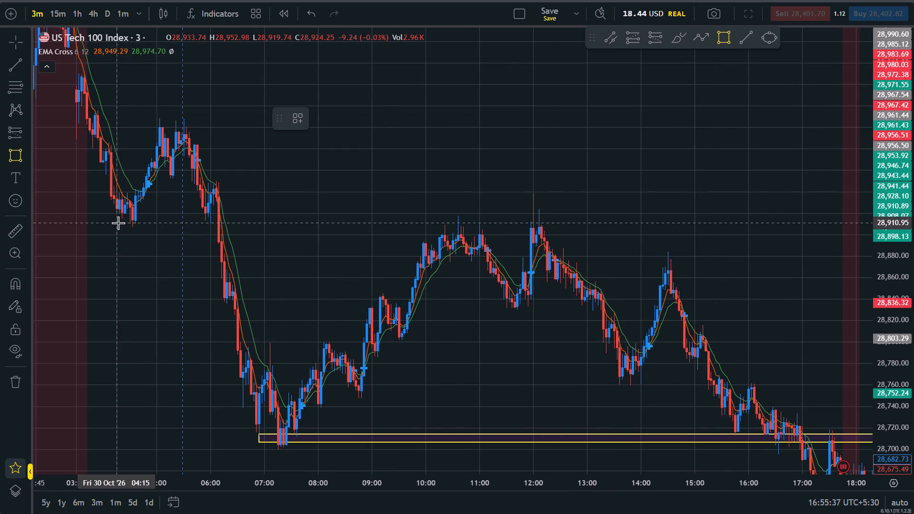
click(119, 218)
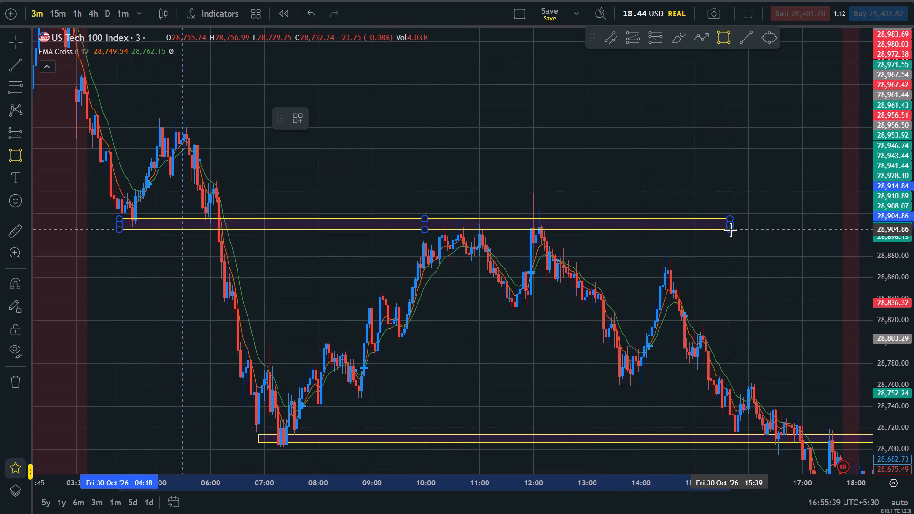
click(730, 229)
Examine the price action from the evening of 29 October through the overnight drop into the two 30 October zones.
drag(765, 262, 820, 336)
drag(555, 159, 746, 300)
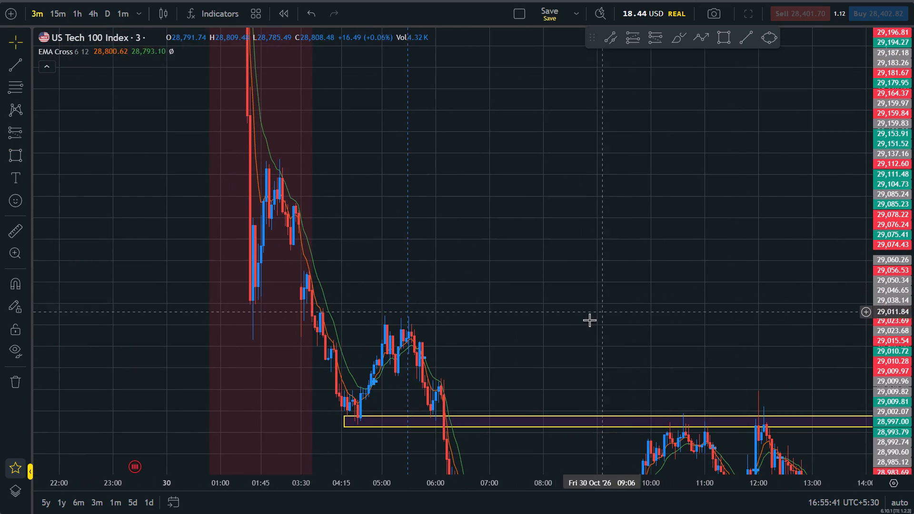
drag(490, 299, 710, 298)
scroll(710, 298, up, 1)
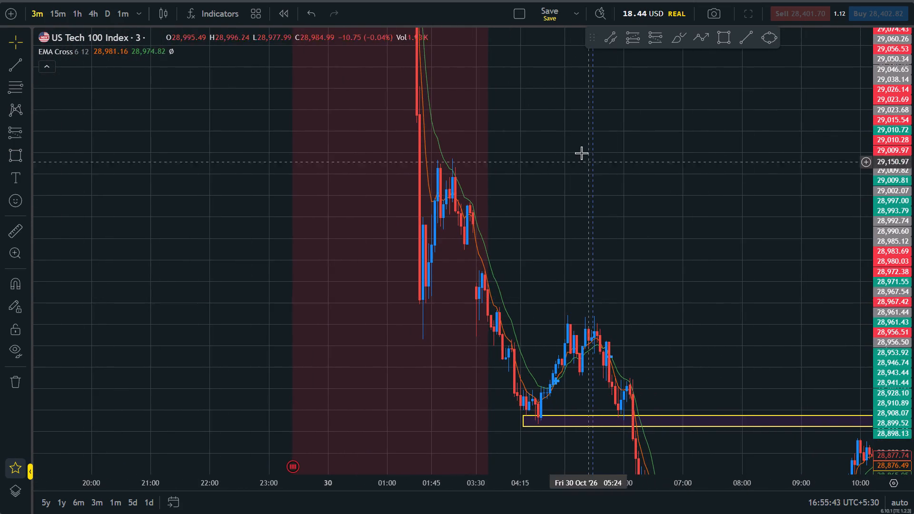
drag(581, 153, 775, 364)
drag(475, 222, 559, 345)
scroll(559, 345, up, 1)
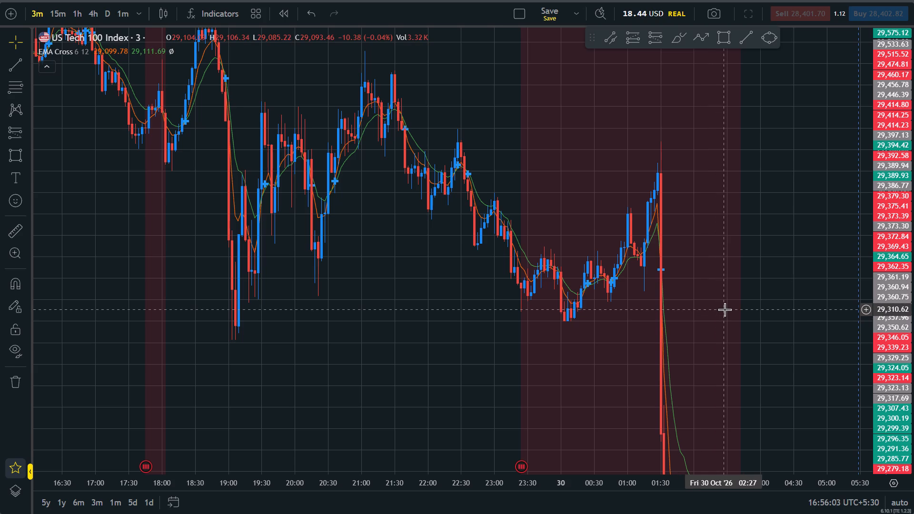
scroll(725, 309, down, 2)
drag(913, 261, 913, 478)
drag(736, 355, 124, 125)
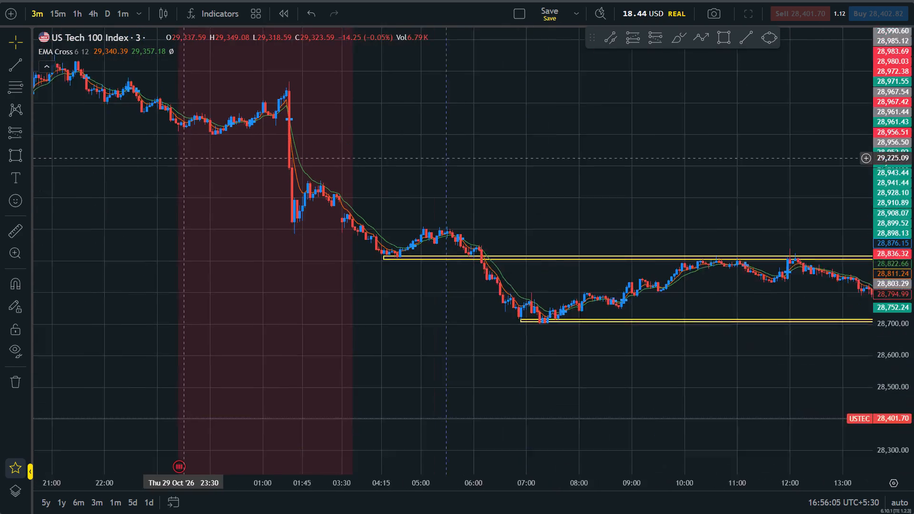
drag(124, 125, 103, 109)
drag(913, 334, 888, 191)
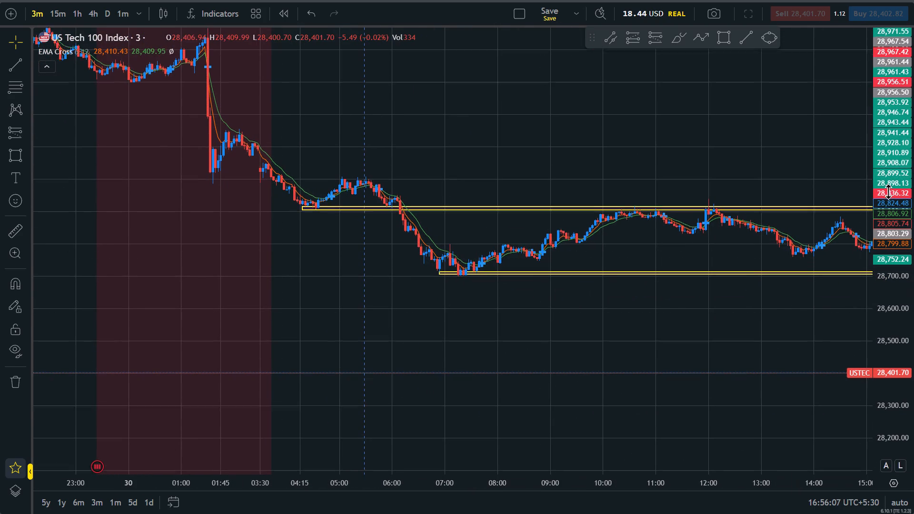
drag(888, 191, 835, 0)
Examine the afternoon and evening decline of 30 October and the latest candles after the rebound on 31 October.
click(722, 301)
drag(754, 221, 443, 332)
scroll(443, 332, up, 1)
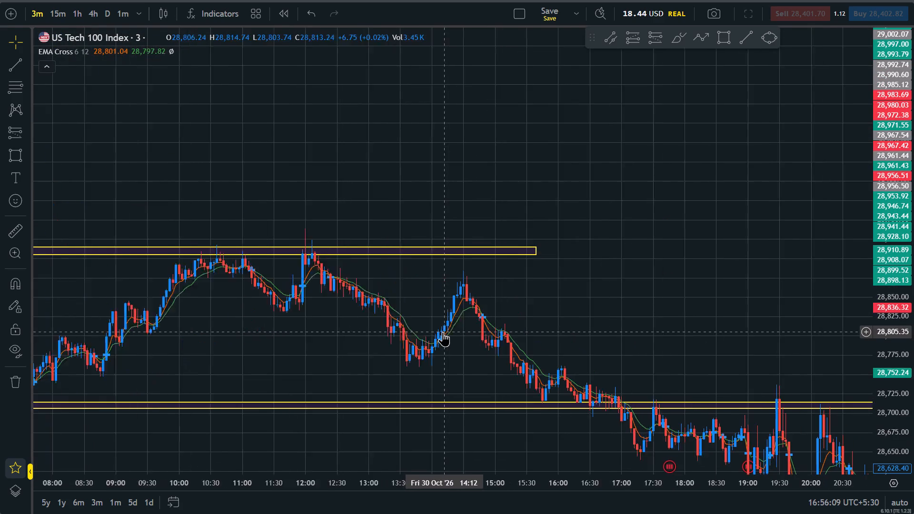
scroll(443, 332, up, 1)
drag(775, 341, 312, 65)
drag(656, 355, 164, 116)
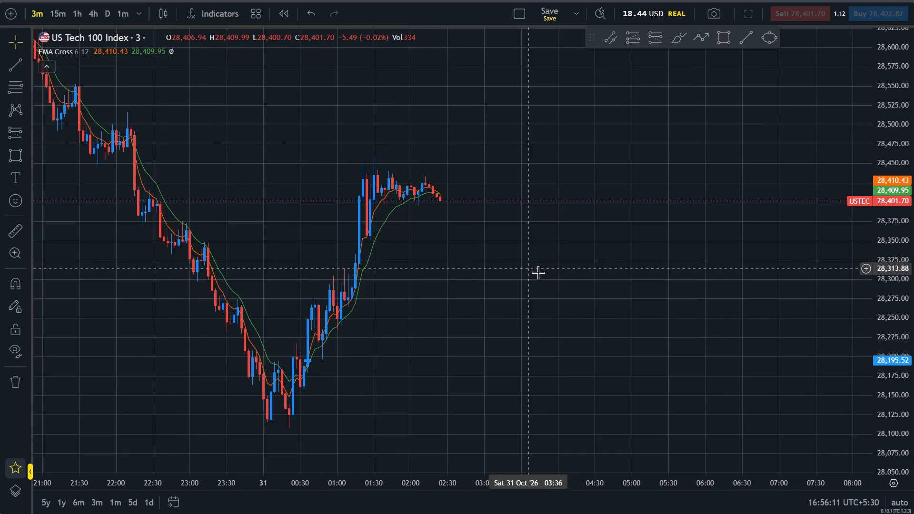
drag(547, 278, 693, 349)
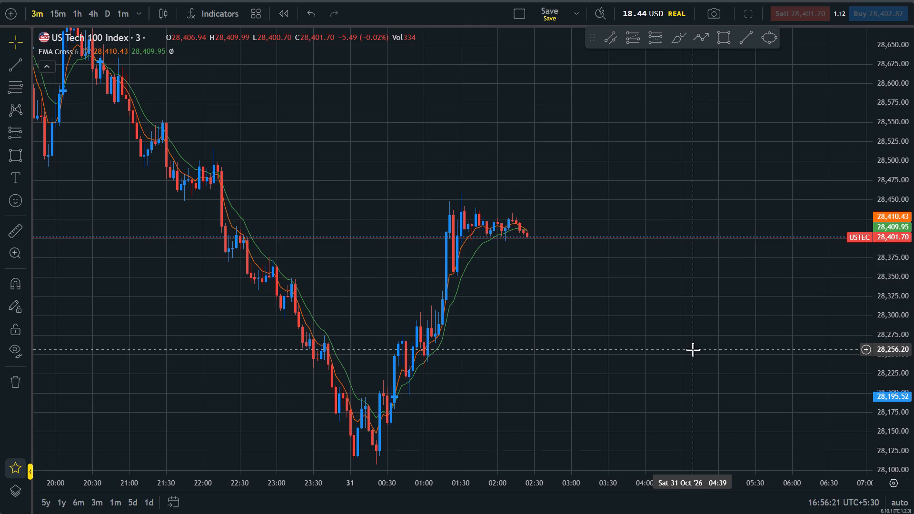
drag(913, 384, 908, 206)
drag(671, 209, 680, 234)
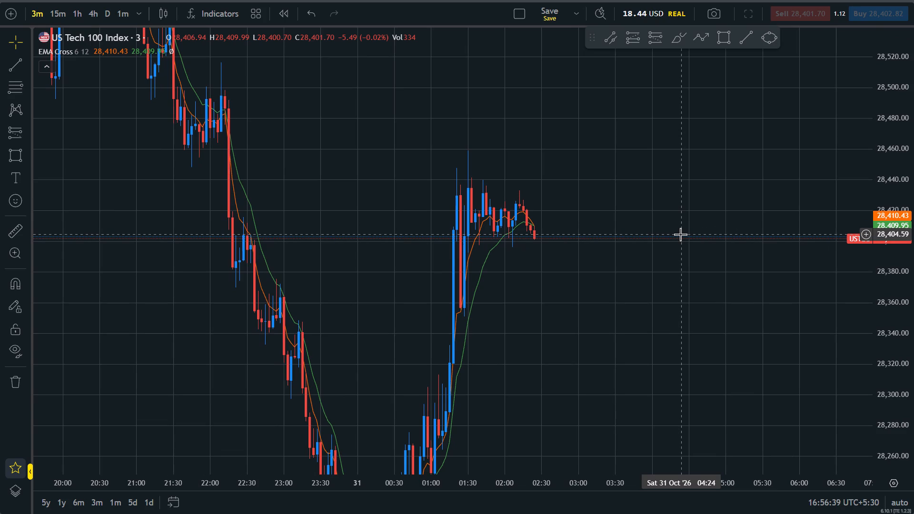
drag(680, 234, 755, 384)
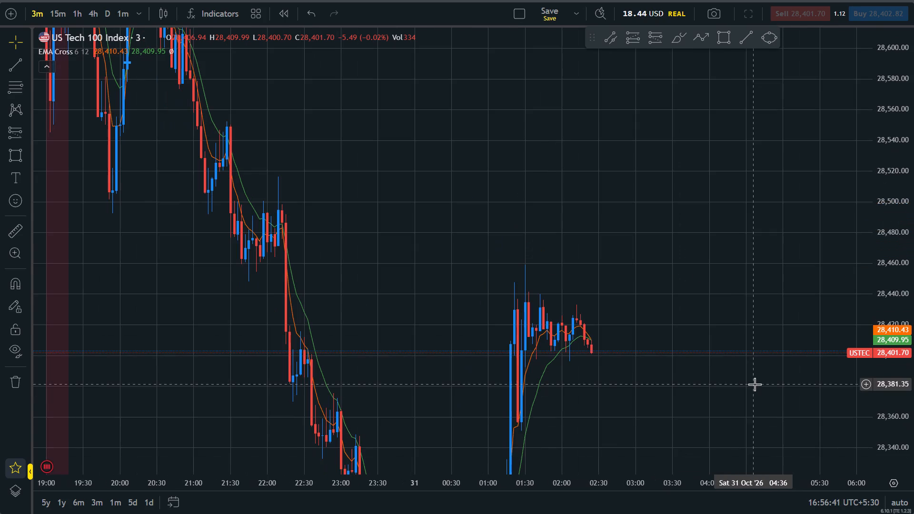
drag(651, 361, 763, 307)
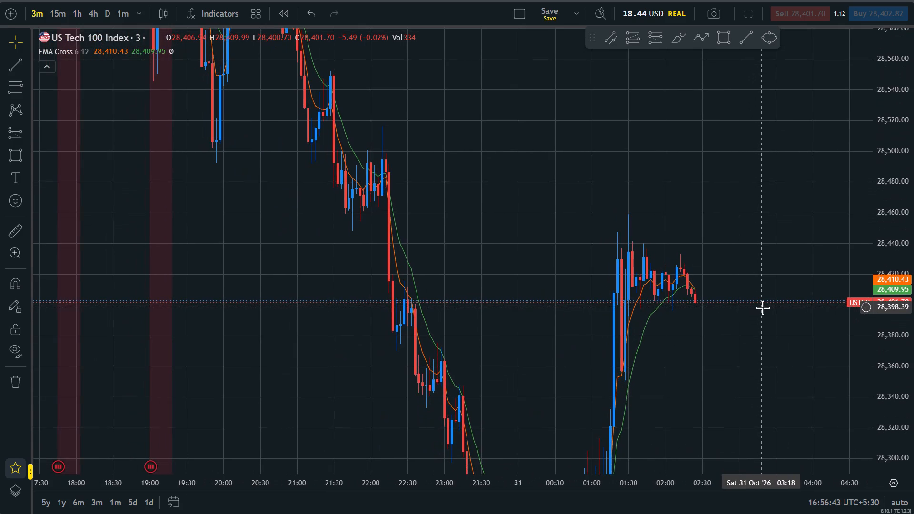
Draw a rectangle zone from 22:15 on 30 October to about 03:03 on 31 October, between about 28,397 and 28,401.
scroll(763, 307, up, 2)
click(726, 39)
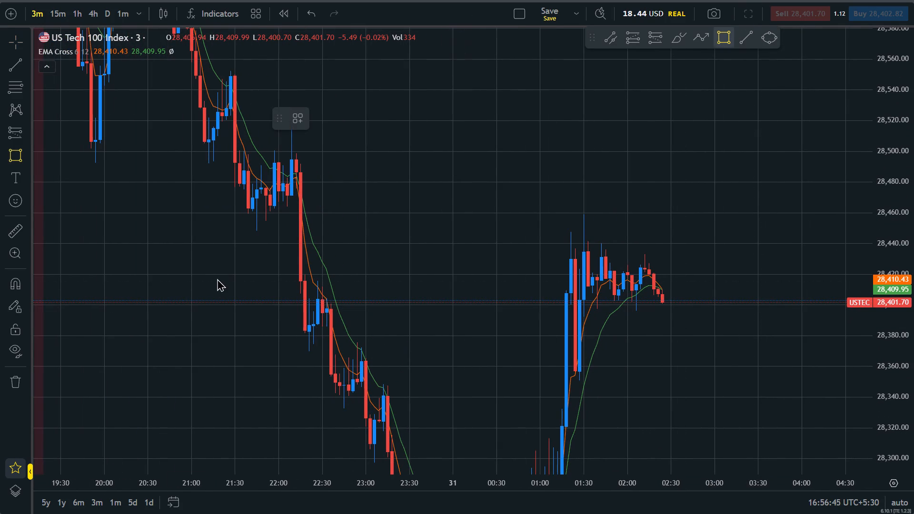
click(298, 309)
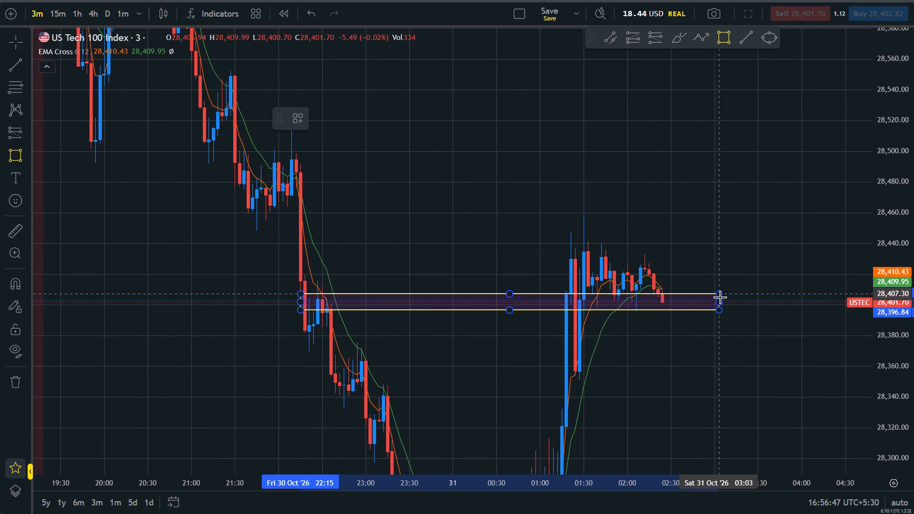
click(717, 302)
click(715, 246)
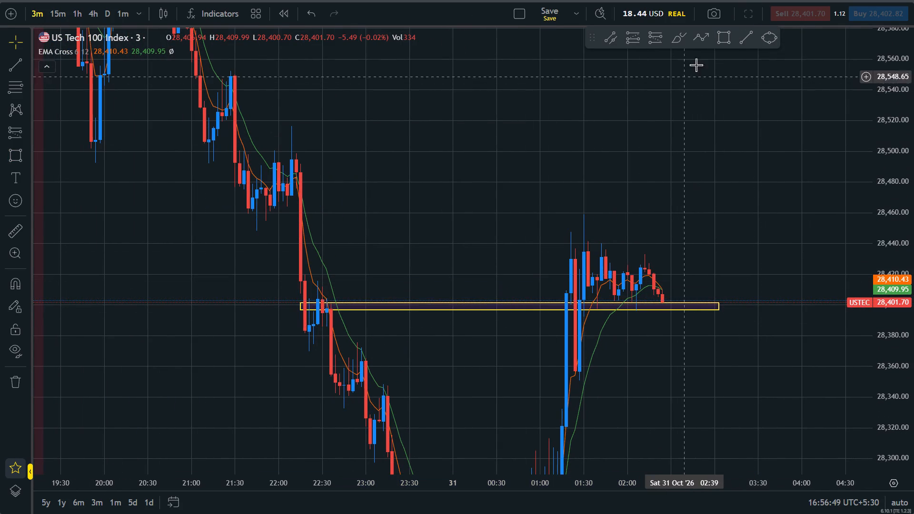
Draw a rectangle zone from about 22:00 on 30 October to 03:06 on 31 October, between 28,435.18 and about 28,432.
click(729, 34)
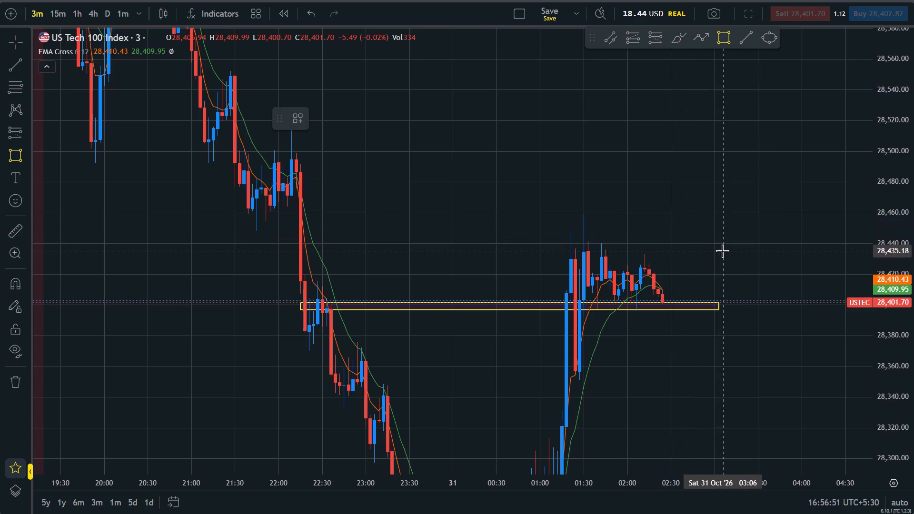
click(722, 251)
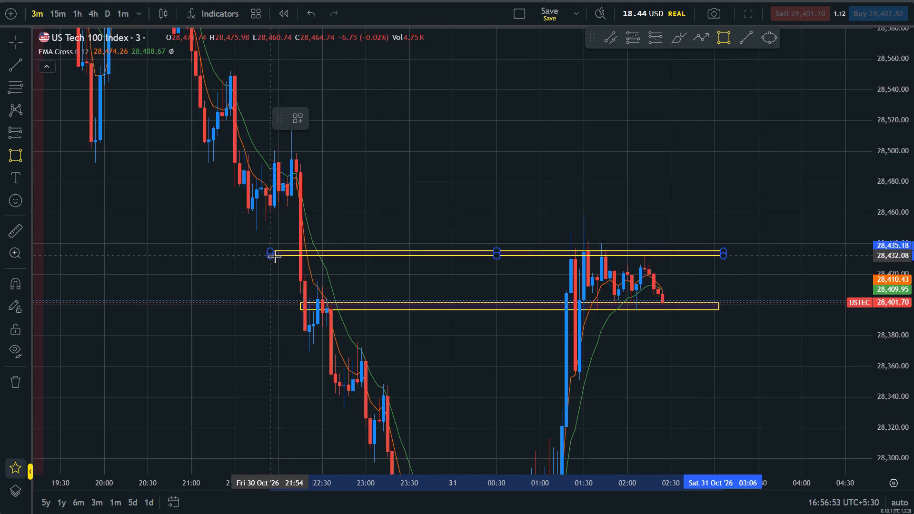
click(277, 256)
click(786, 249)
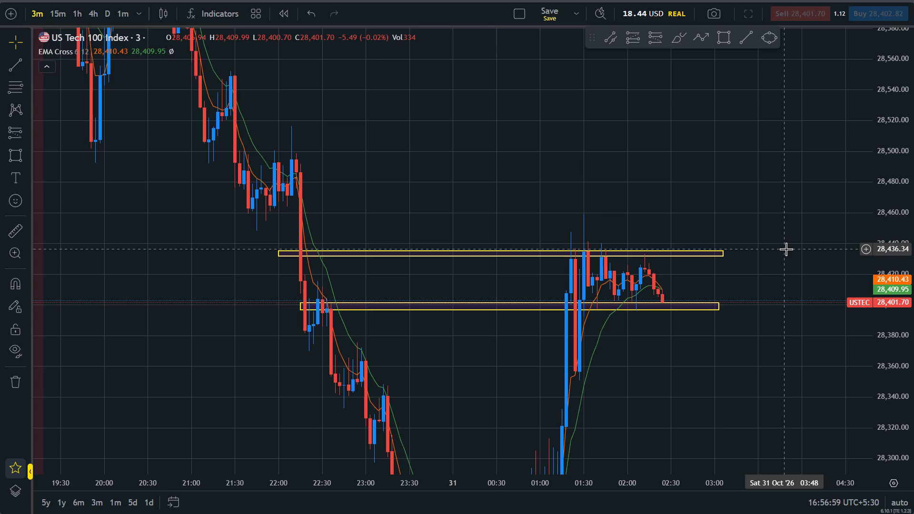
Examine the two new zones around the latest candles in relation to the preceding evening decline and rebound.
scroll(786, 249, up, 1)
drag(913, 346, 913, 128)
drag(714, 122, 744, 286)
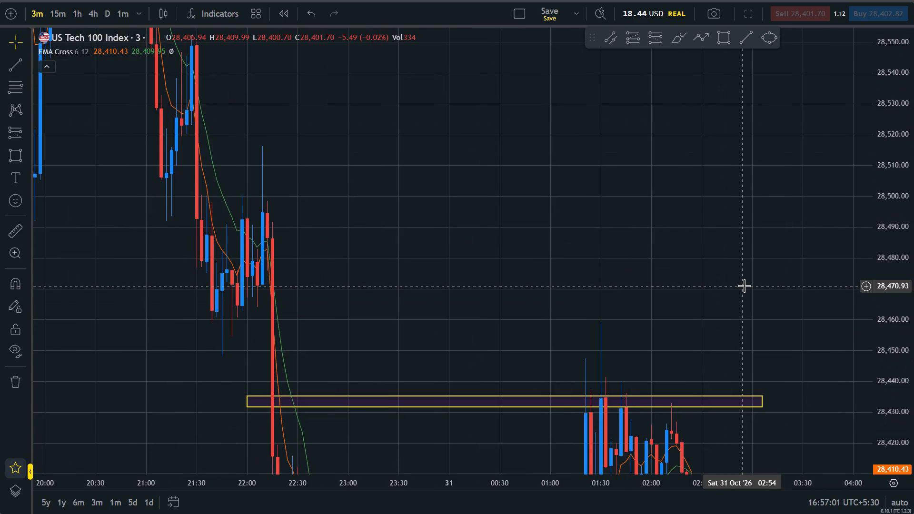
scroll(744, 286, down, 7)
drag(913, 291, 913, 494)
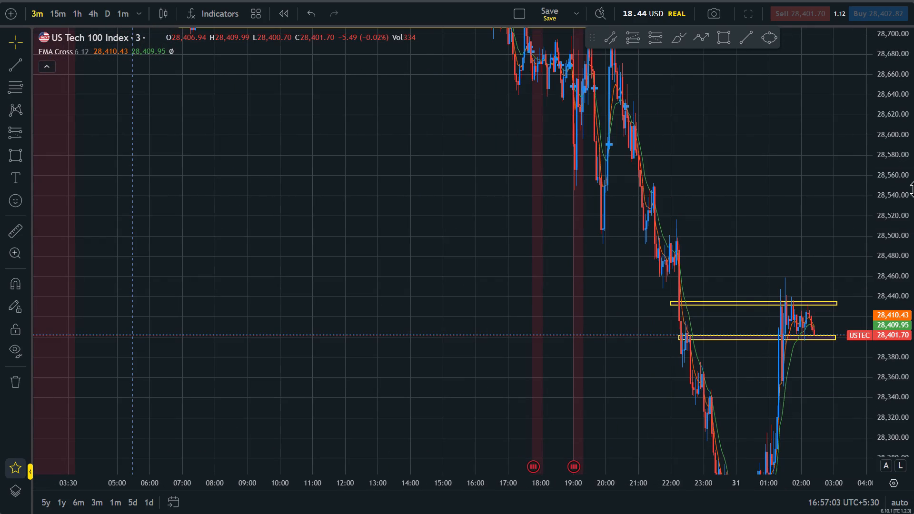
scroll(719, 241, up, 3)
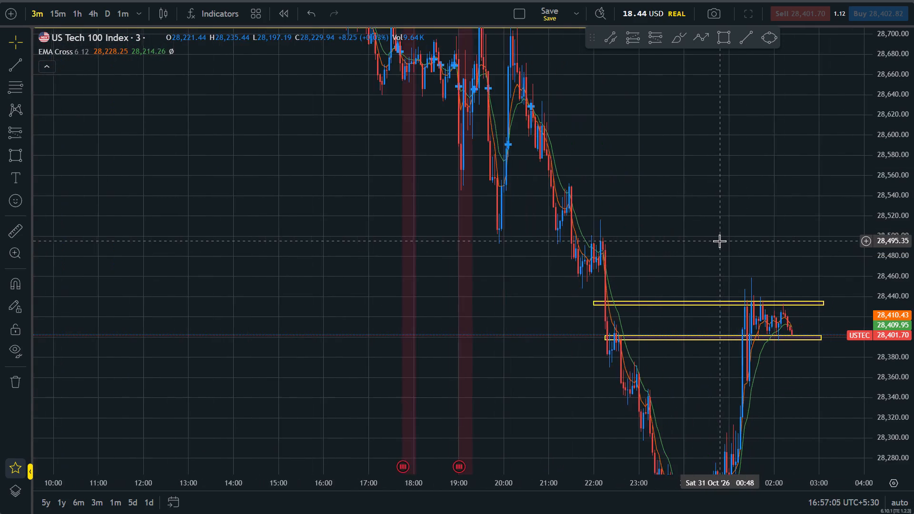
scroll(719, 241, up, 3)
click(745, 256)
drag(742, 254, 710, 192)
drag(913, 381, 895, 209)
drag(770, 380, 781, 251)
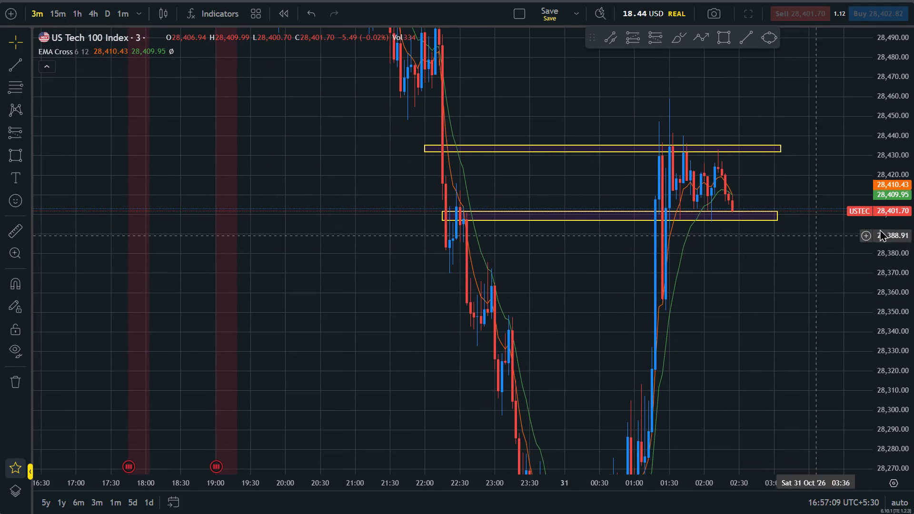
Examine how price moved between the two wide zones during the morning and afternoon of 30 October.
drag(913, 292, 913, 358)
drag(723, 282, 708, 448)
drag(445, 190, 709, 511)
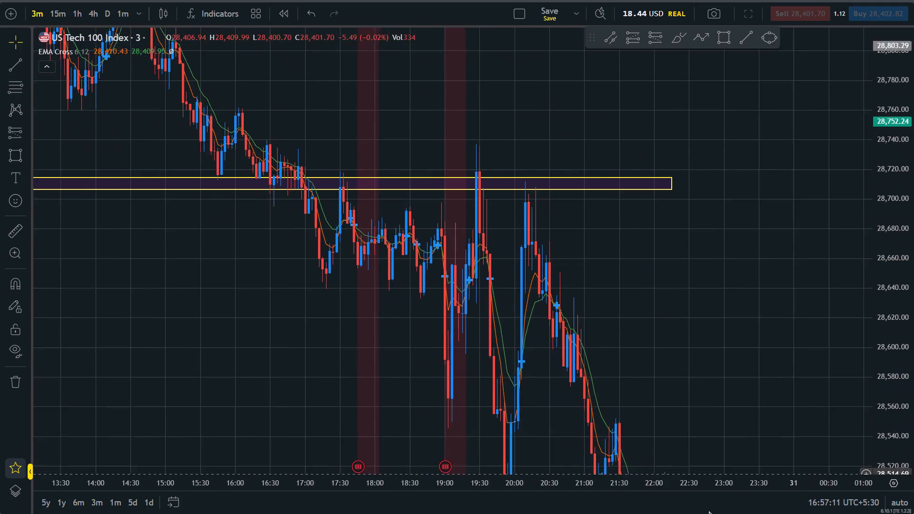
drag(709, 511, 710, 513)
drag(258, 376, 775, 513)
drag(282, 215, 461, 323)
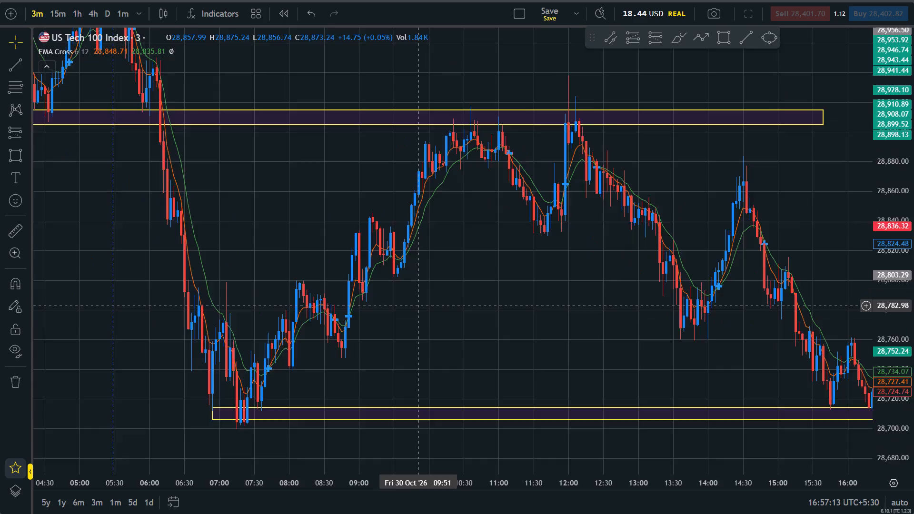
drag(461, 323, 612, 352)
scroll(449, 251, up, 2)
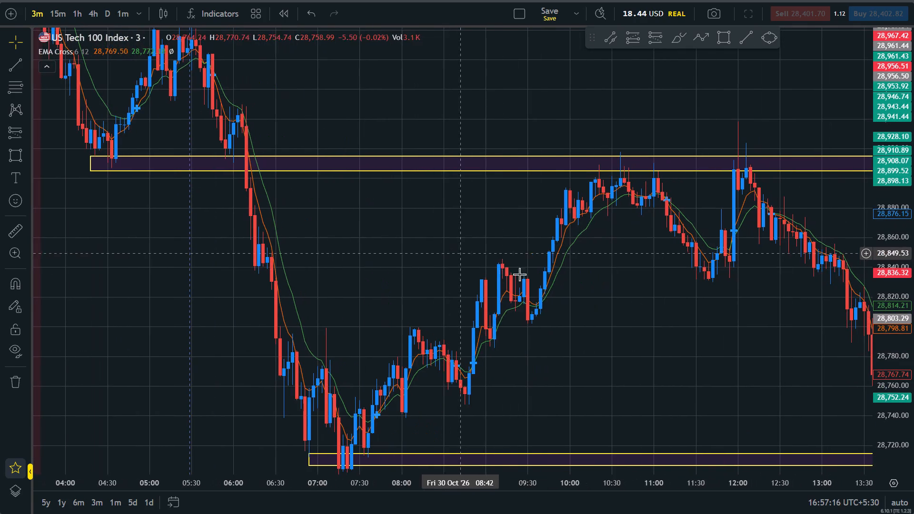
drag(725, 319, 526, 280)
scroll(526, 280, up, 1)
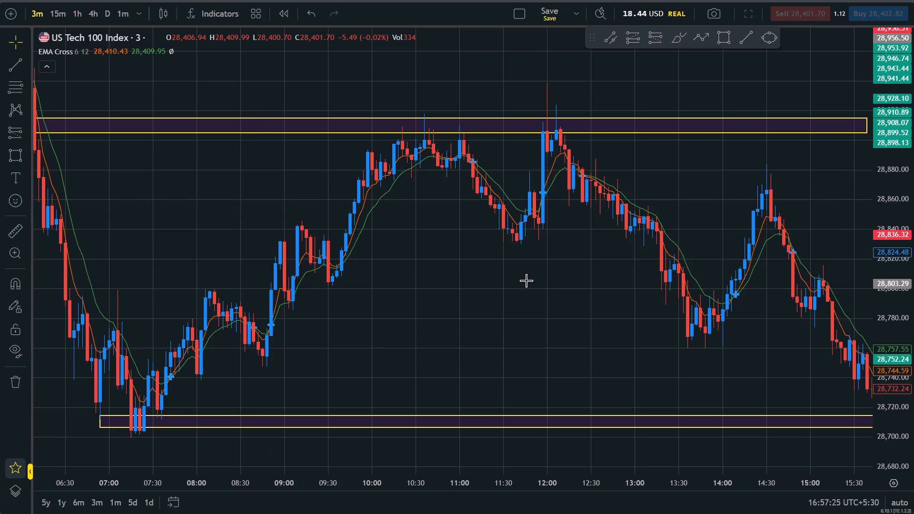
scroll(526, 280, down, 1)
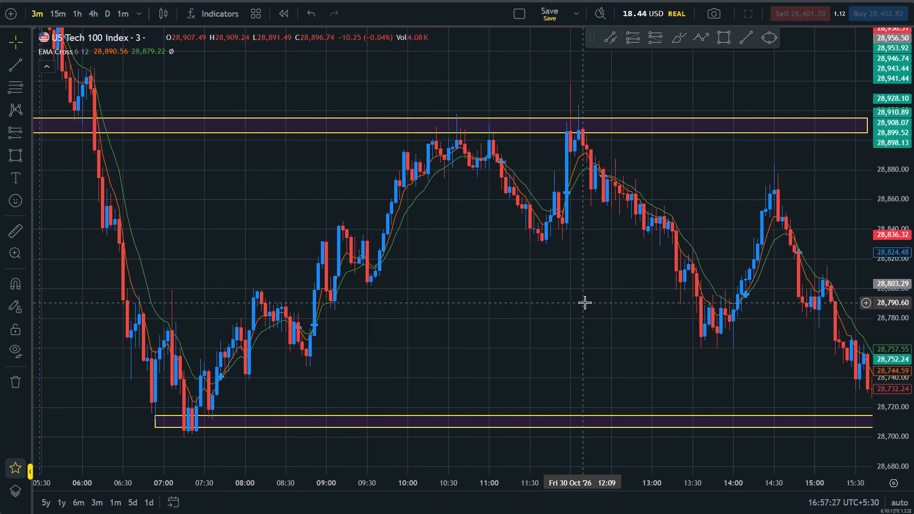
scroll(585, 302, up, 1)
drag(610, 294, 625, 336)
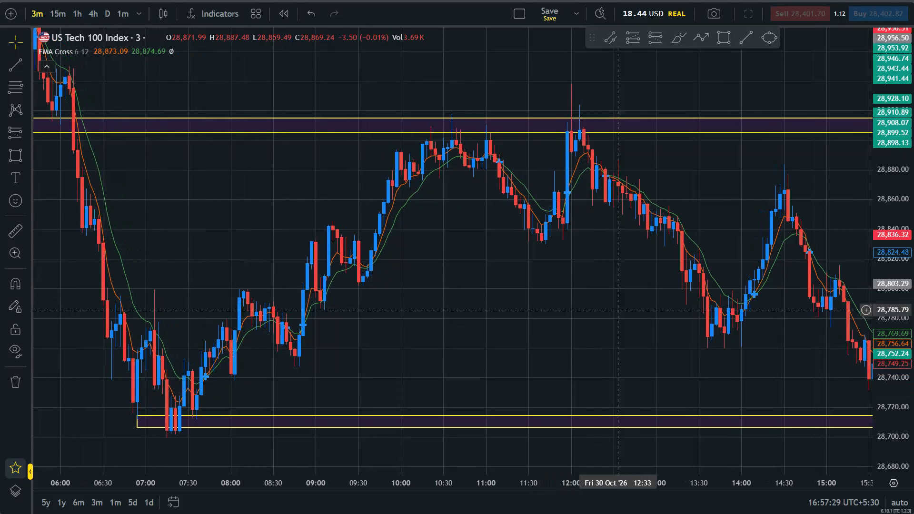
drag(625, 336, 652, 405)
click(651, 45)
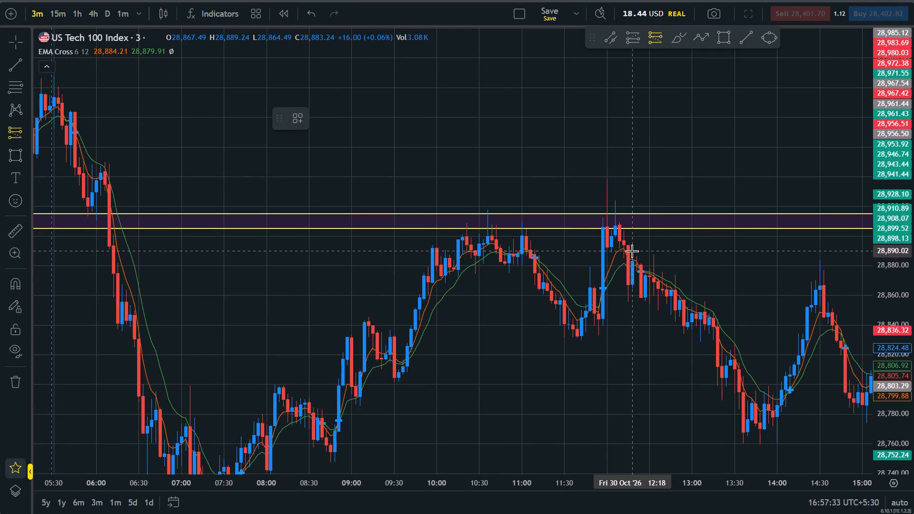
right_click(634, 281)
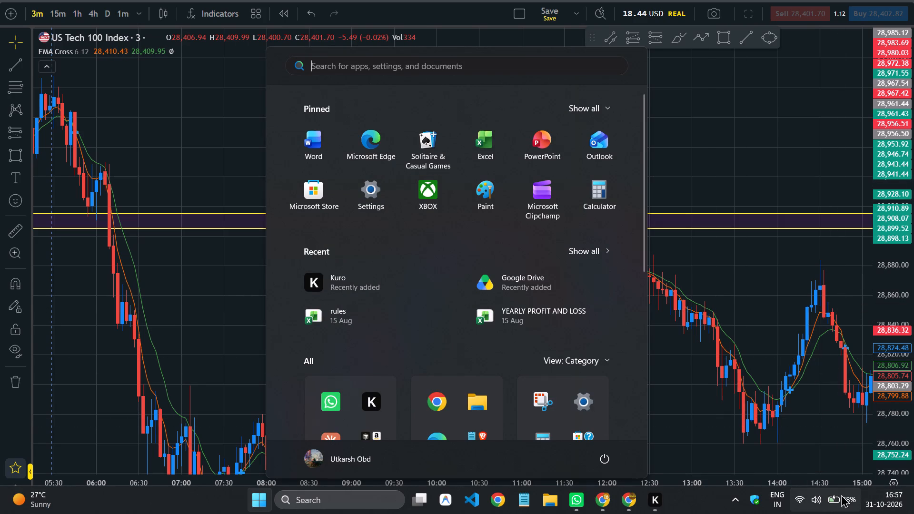
Resume the paused track from the system media controls and return to the chart.
click(837, 499)
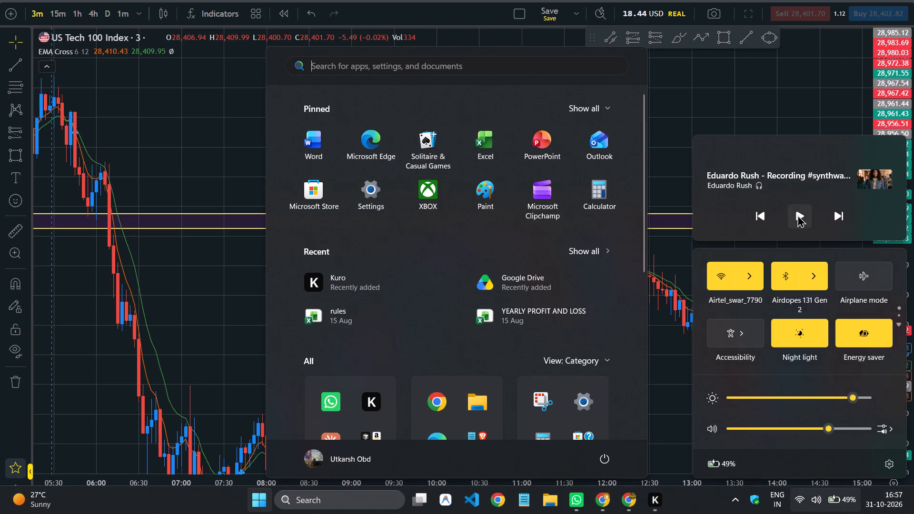
click(797, 212)
click(752, 109)
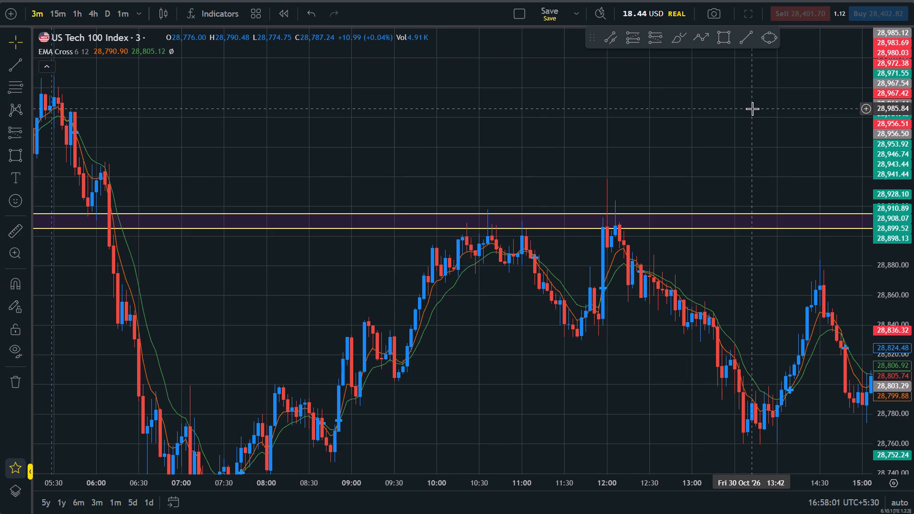
Examine the price reaction at the yellow zone near 28,910 and the decline after 12:00 on 30 October.
scroll(752, 109, up, 1)
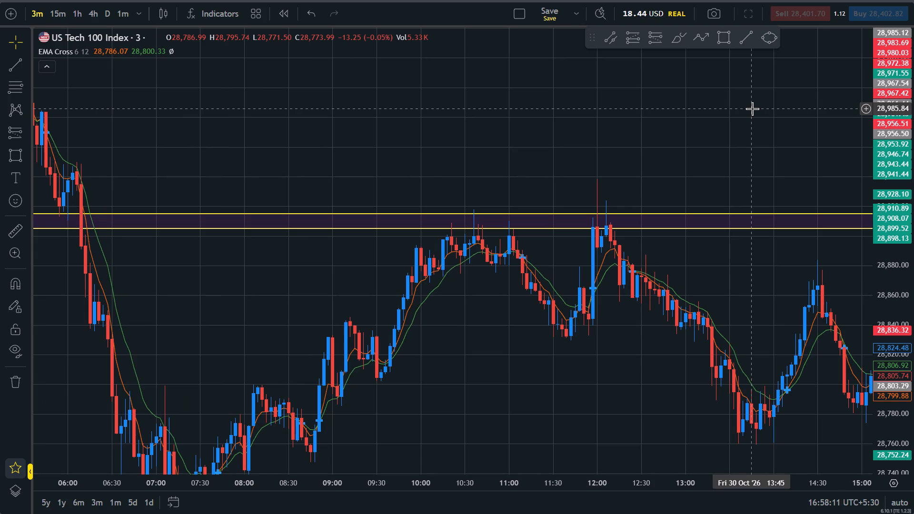
scroll(741, 138, up, 1)
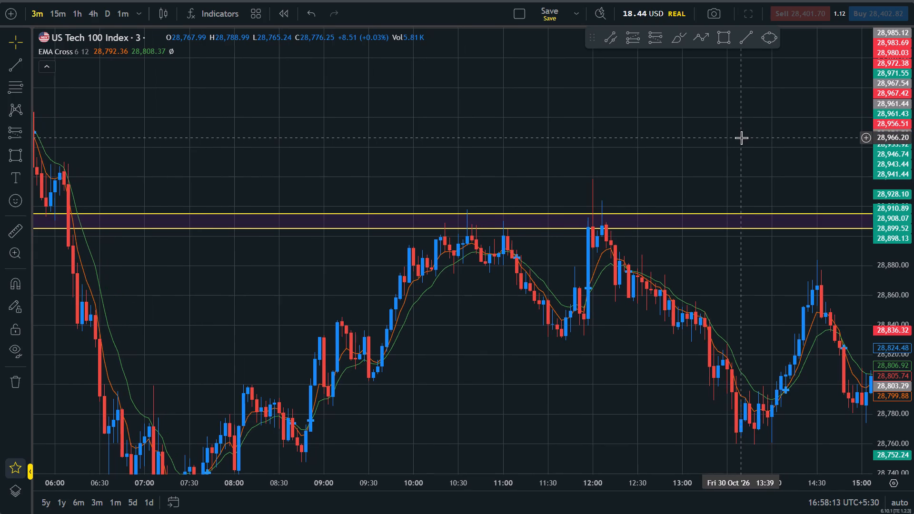
scroll(741, 138, up, 1)
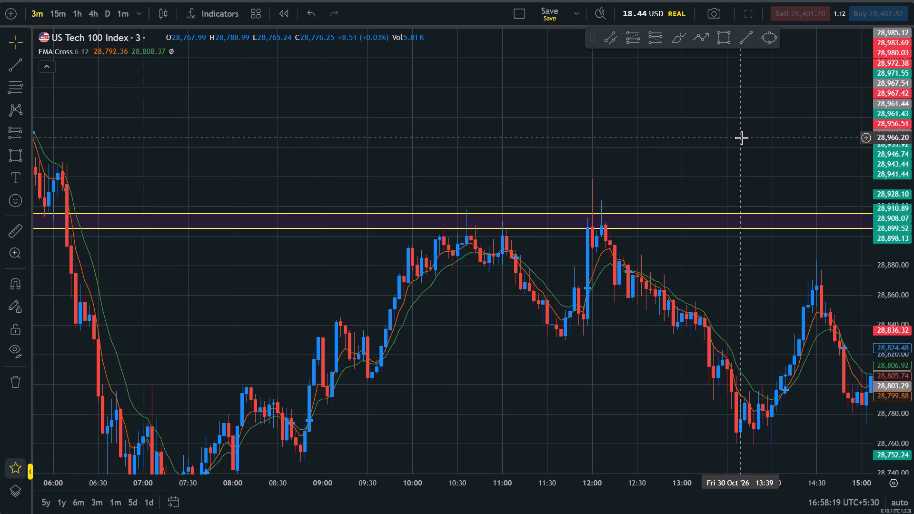
scroll(741, 138, up, 1)
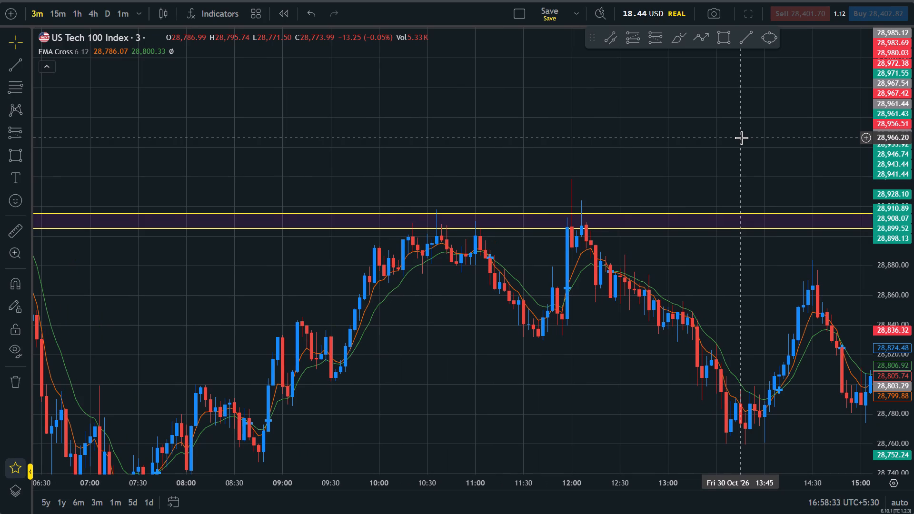
scroll(741, 138, up, 1)
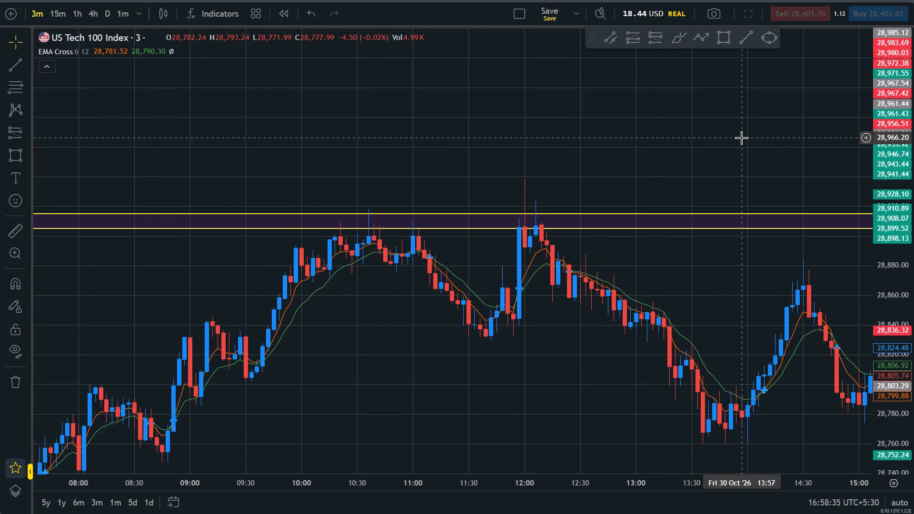
scroll(741, 138, up, 1)
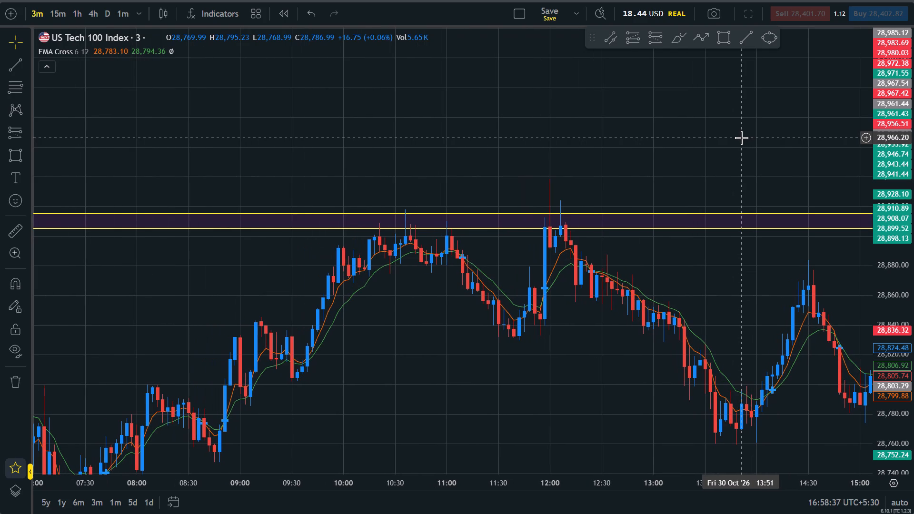
scroll(741, 138, down, 1)
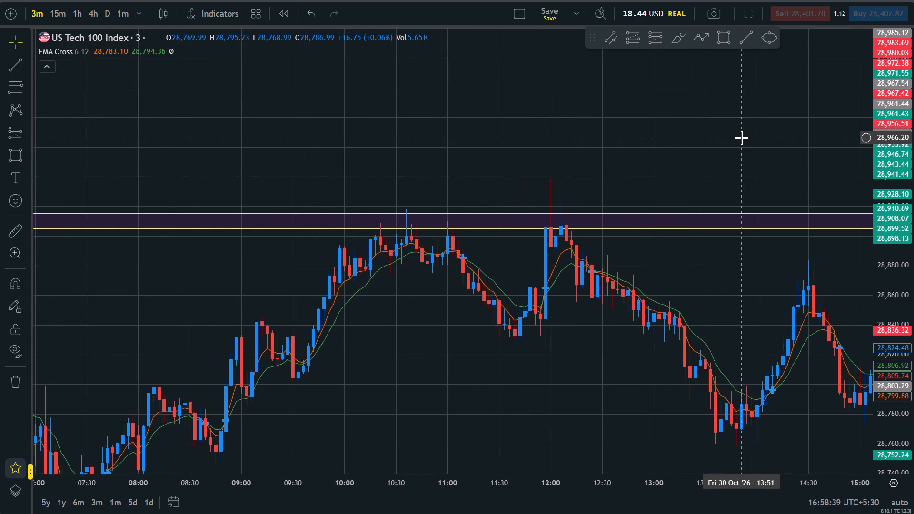
scroll(741, 138, down, 2)
scroll(741, 138, up, 1)
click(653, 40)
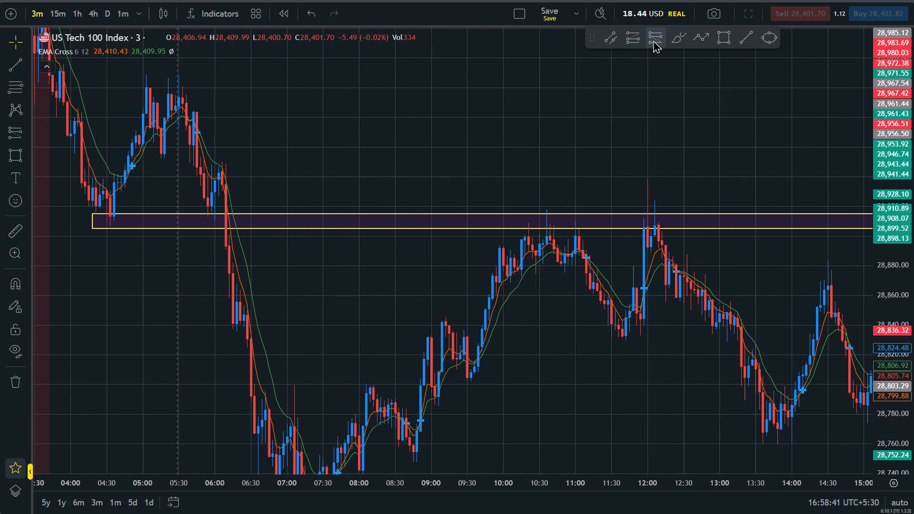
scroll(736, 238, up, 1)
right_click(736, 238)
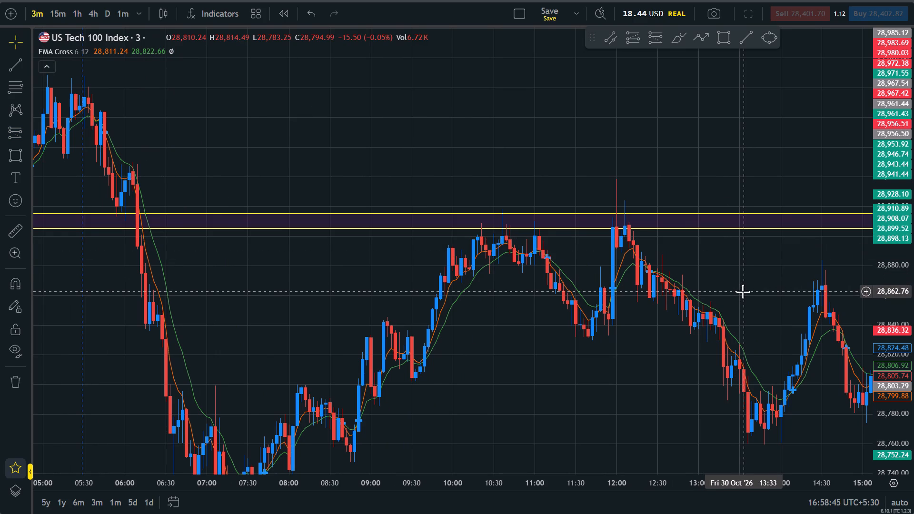
Draw a short position starting at 14:45 on 30 October with entry 28,829.49, stop 28,842.72 and target 28,717.23.
drag(754, 331, 614, 301)
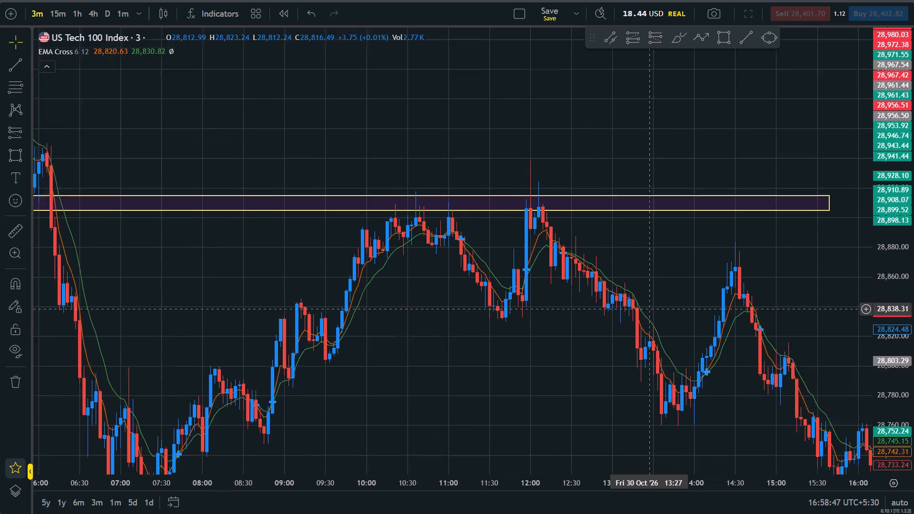
drag(614, 301, 597, 292)
scroll(597, 292, up, 1)
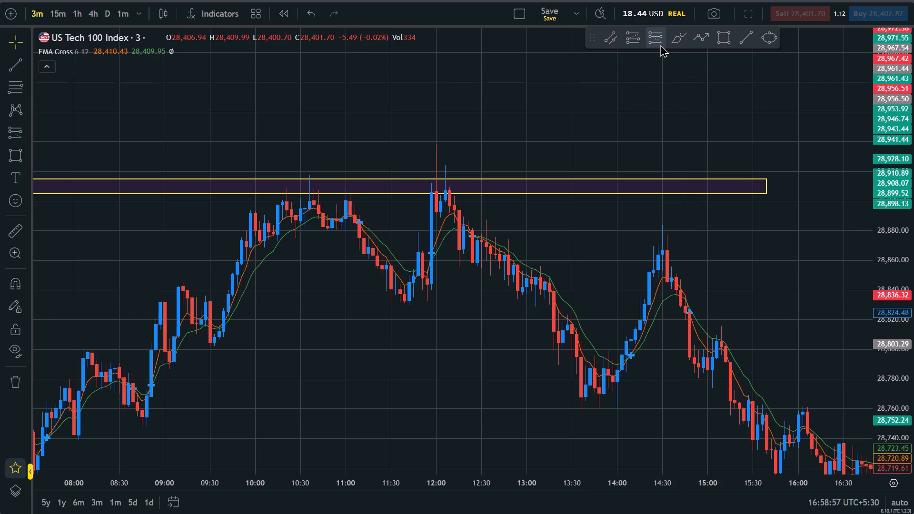
click(659, 41)
click(685, 306)
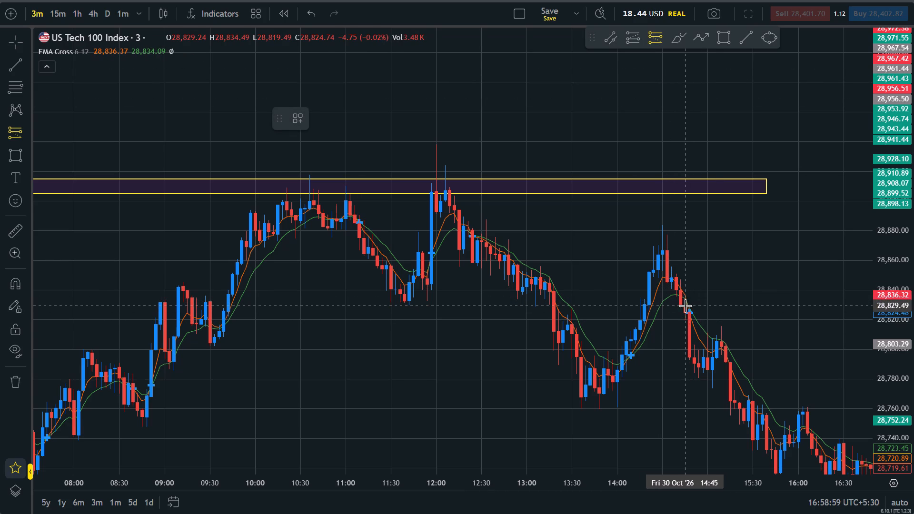
drag(685, 230, 692, 278)
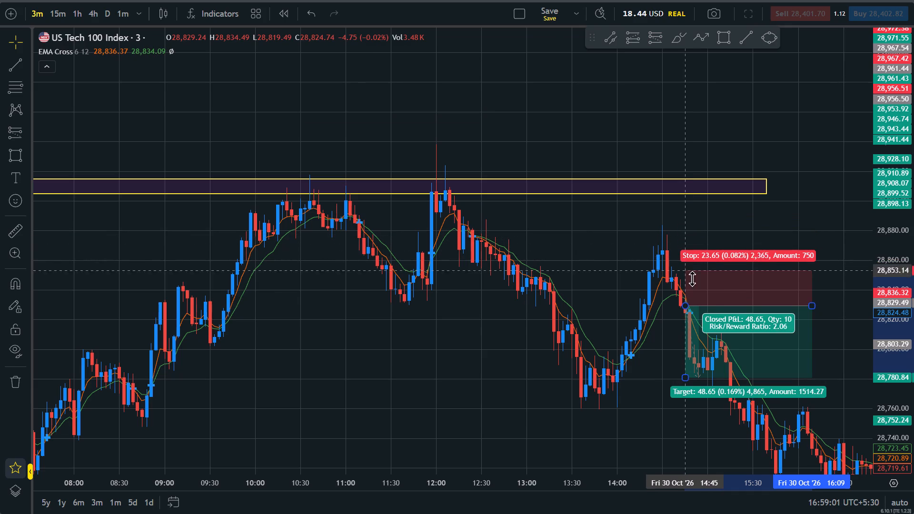
drag(692, 278, 695, 286)
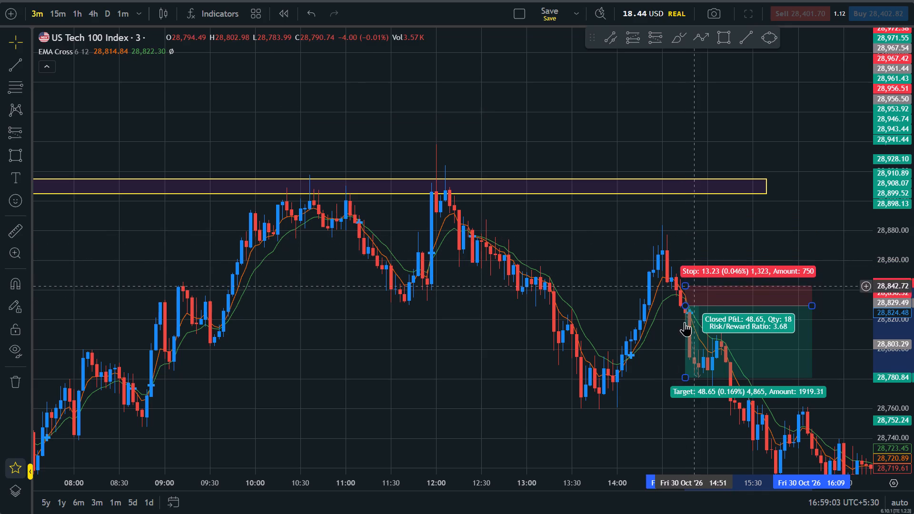
drag(667, 385, 616, 306)
drag(634, 297, 697, 395)
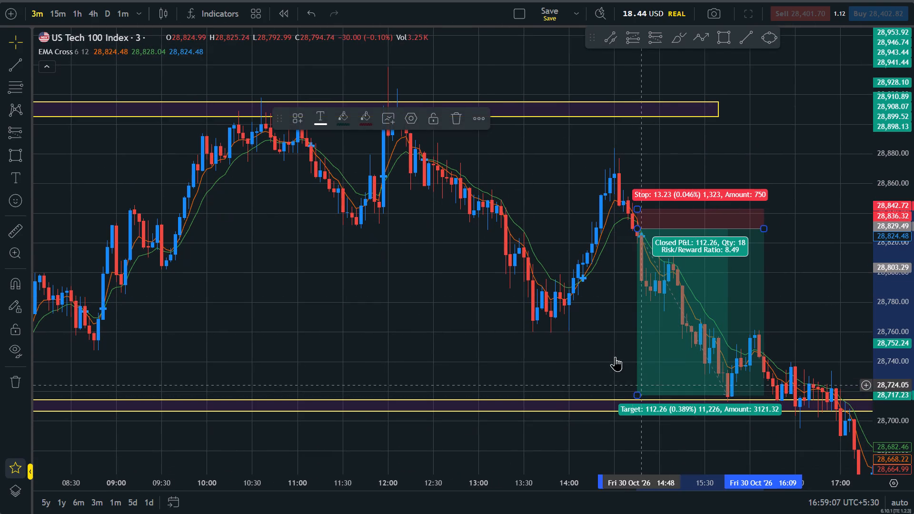
click(604, 341)
Examine the new short position in relation to the upper and lower zones of 30 October.
scroll(604, 341, down, 5)
scroll(604, 341, up, 3)
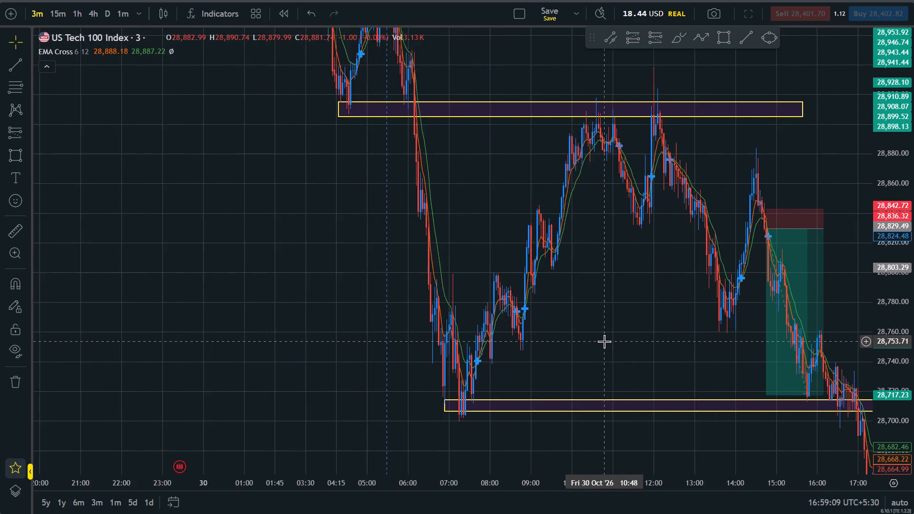
scroll(604, 341, up, 5)
drag(913, 326, 874, 223)
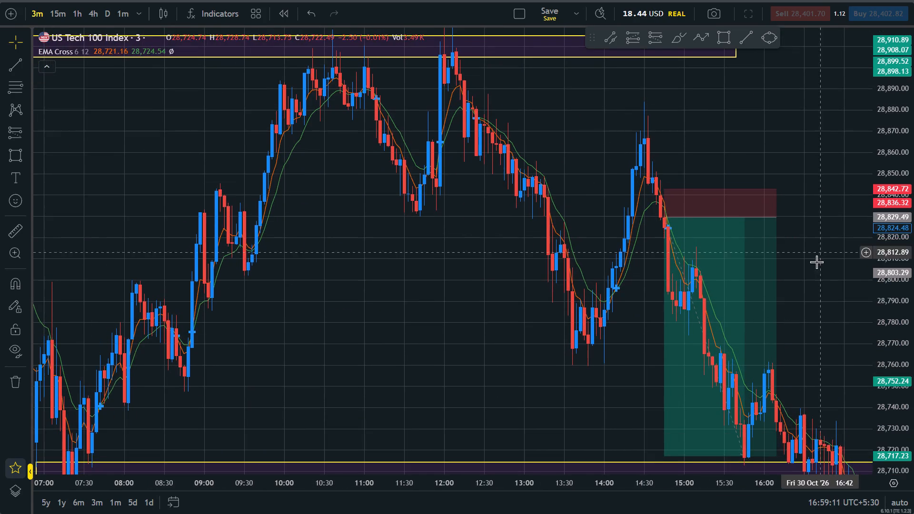
drag(816, 265, 696, 240)
scroll(696, 240, down, 2)
drag(913, 193, 913, 274)
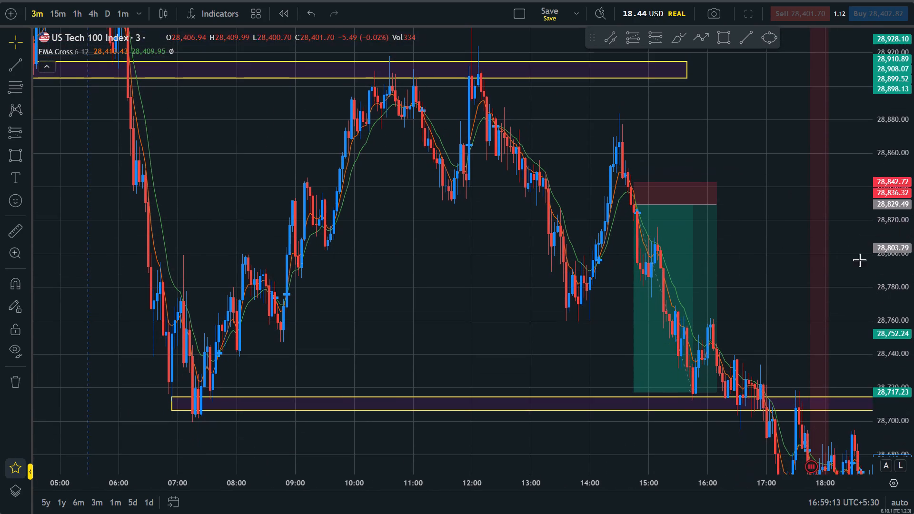
drag(798, 224, 815, 258)
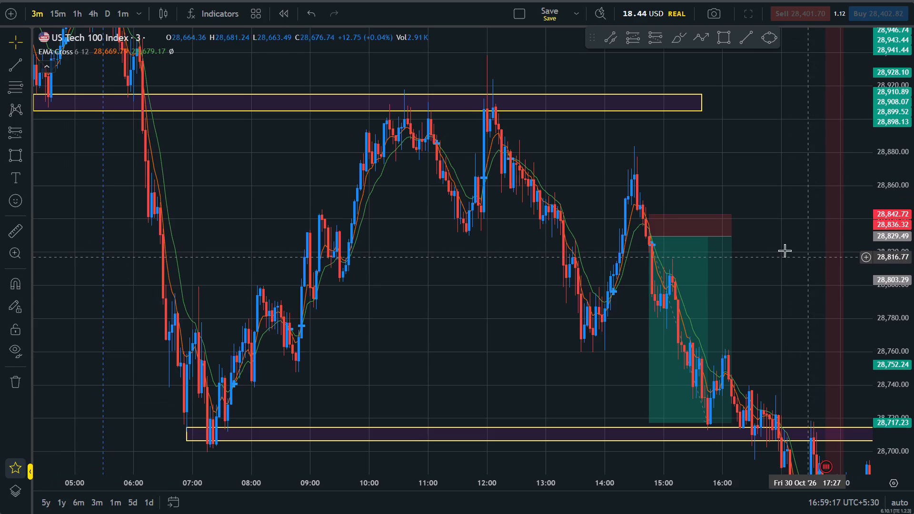
drag(710, 165, 728, 178)
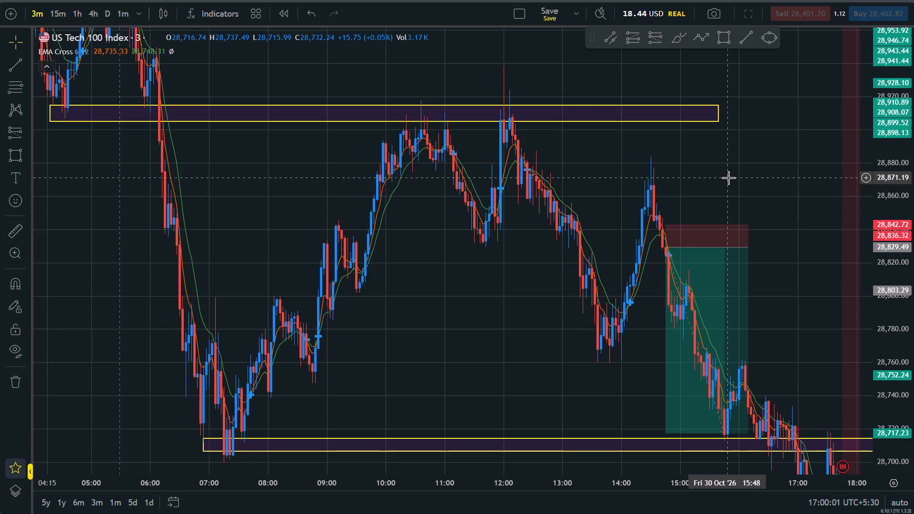
Examine the candles and EMA crosses leading from the upper zone's rejection around 12:00 into the short entry at 14:45.
scroll(728, 178, up, 2)
drag(781, 237, 692, 195)
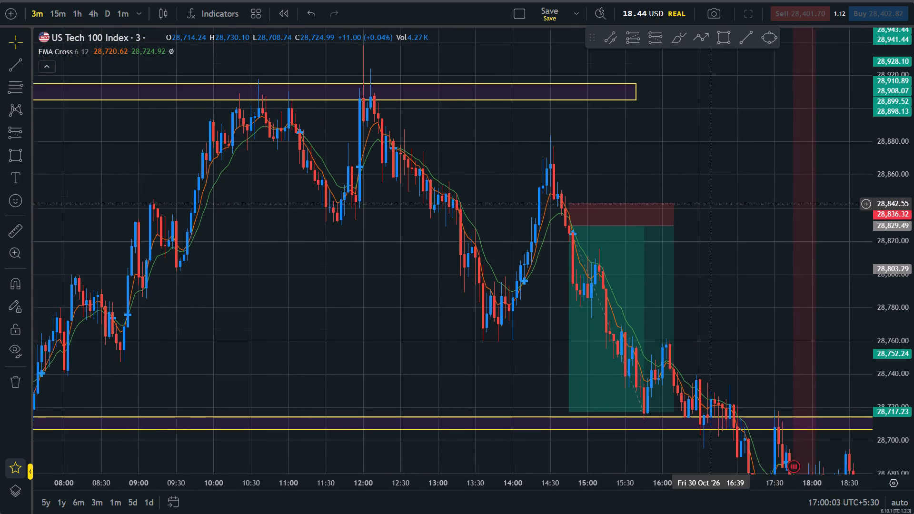
drag(692, 195, 689, 194)
drag(563, 128, 602, 191)
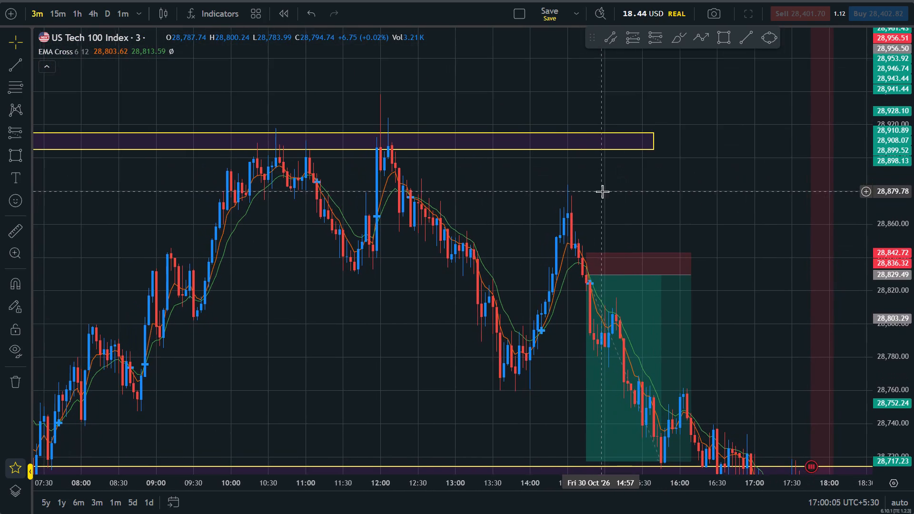
drag(442, 211, 547, 234)
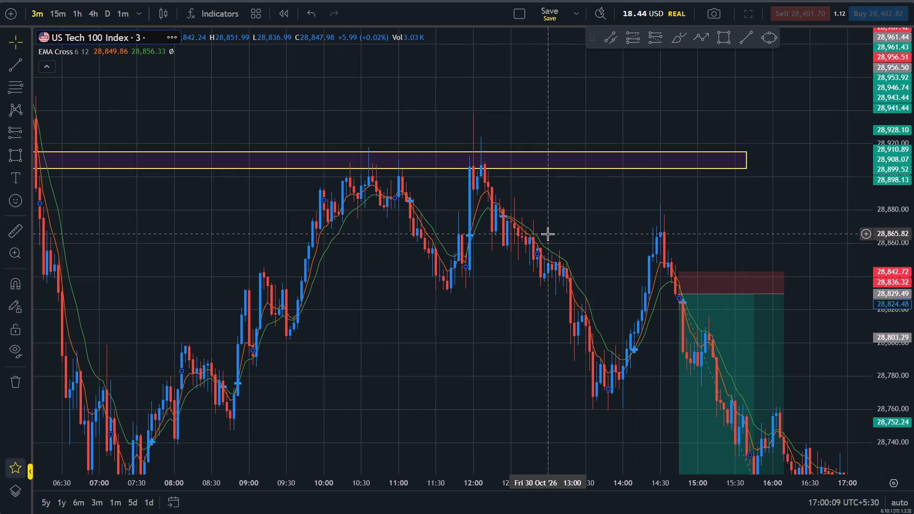
scroll(547, 234, up, 1)
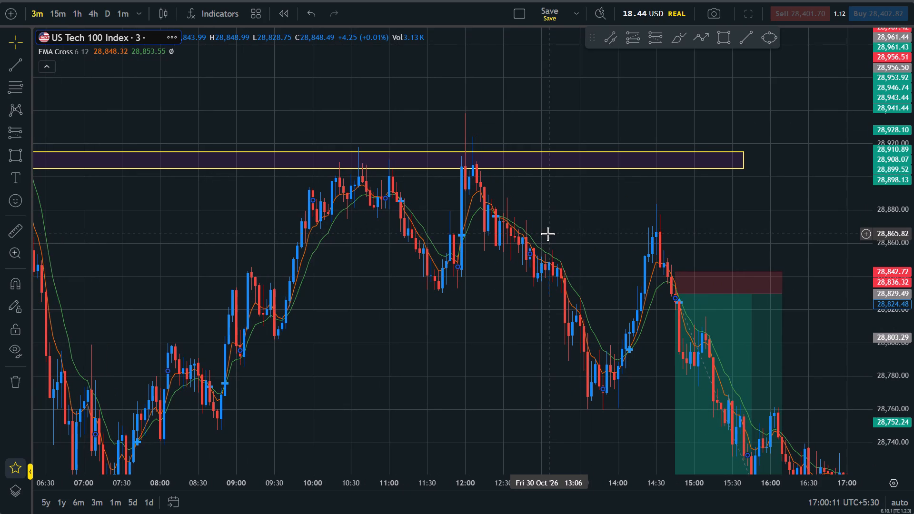
scroll(547, 234, up, 1)
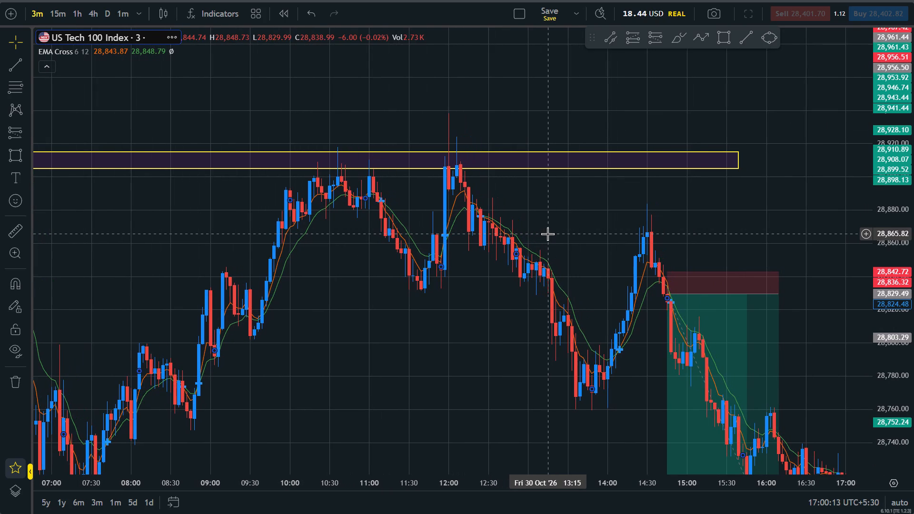
scroll(575, 204, up, 1)
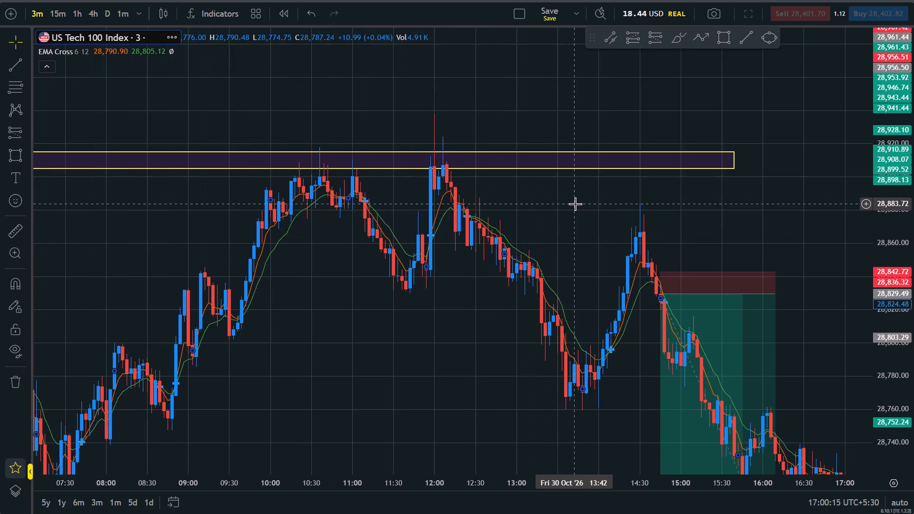
scroll(575, 204, up, 2)
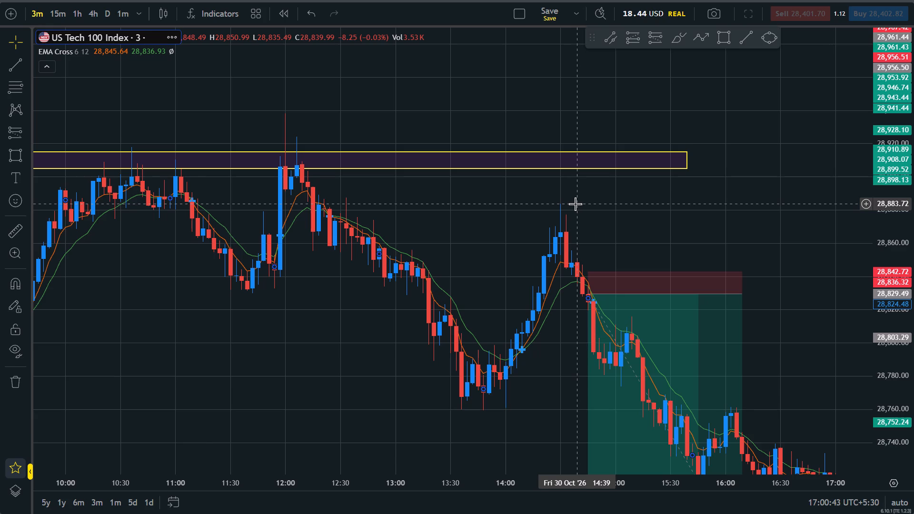
scroll(575, 204, up, 1)
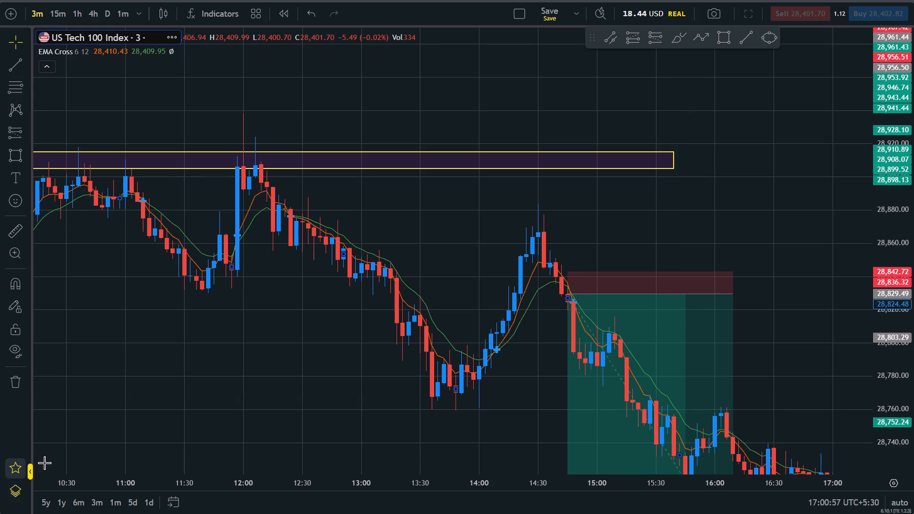
scroll(590, 209, down, 2)
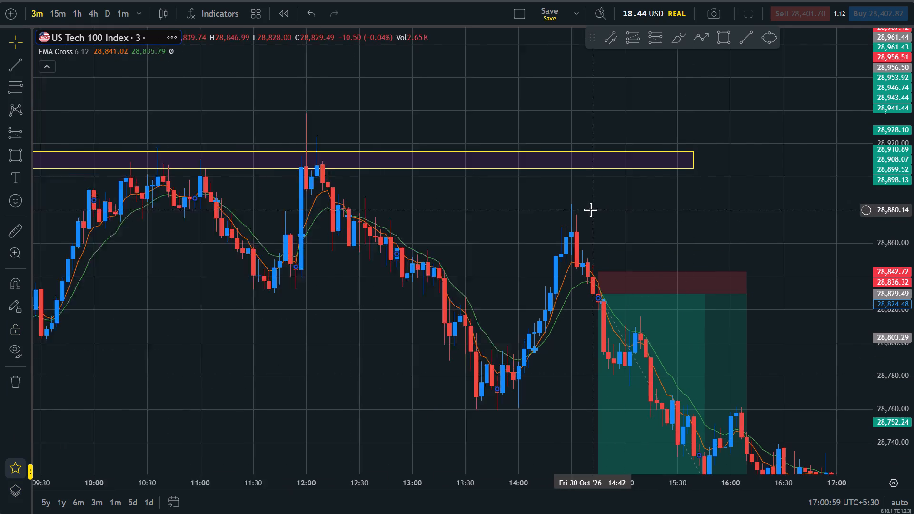
scroll(590, 209, down, 5)
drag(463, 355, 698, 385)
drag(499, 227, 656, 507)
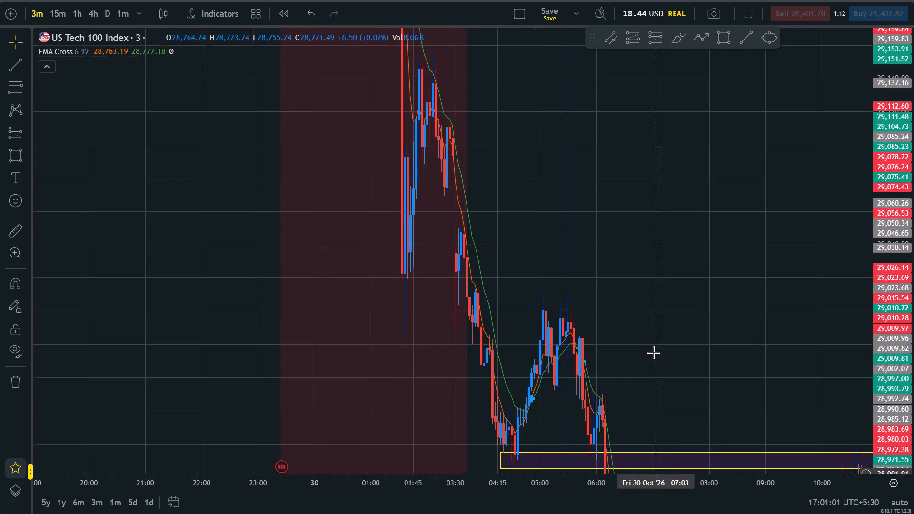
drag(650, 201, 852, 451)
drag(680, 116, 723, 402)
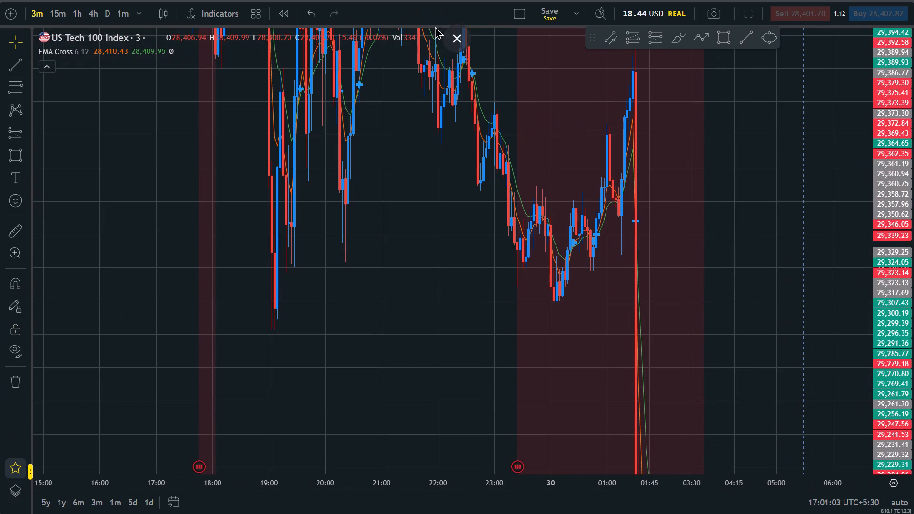
Leave the full-screen chart and open the Exness web trading terminal in a new browser tab.
click(462, 34)
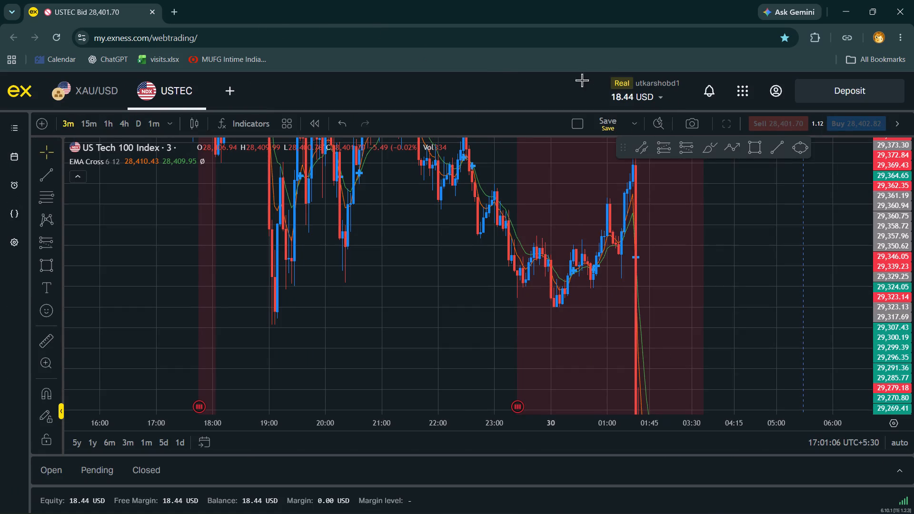
click(181, 7)
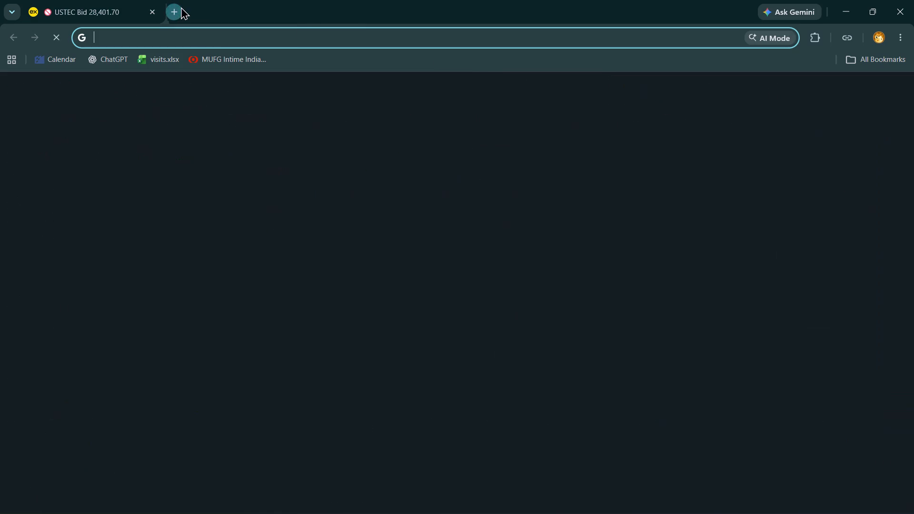
click(535, 366)
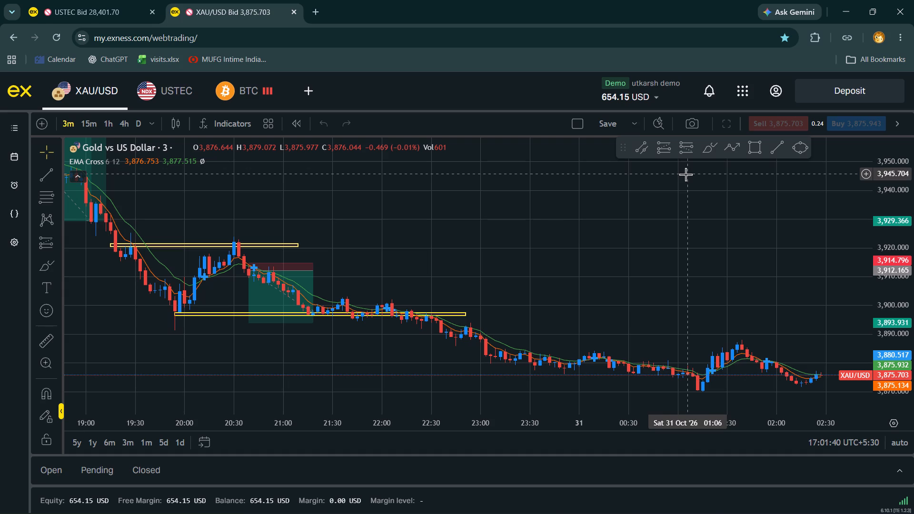
Turn on automatic price scaling and show the XAU/USD chart in full screen.
click(904, 443)
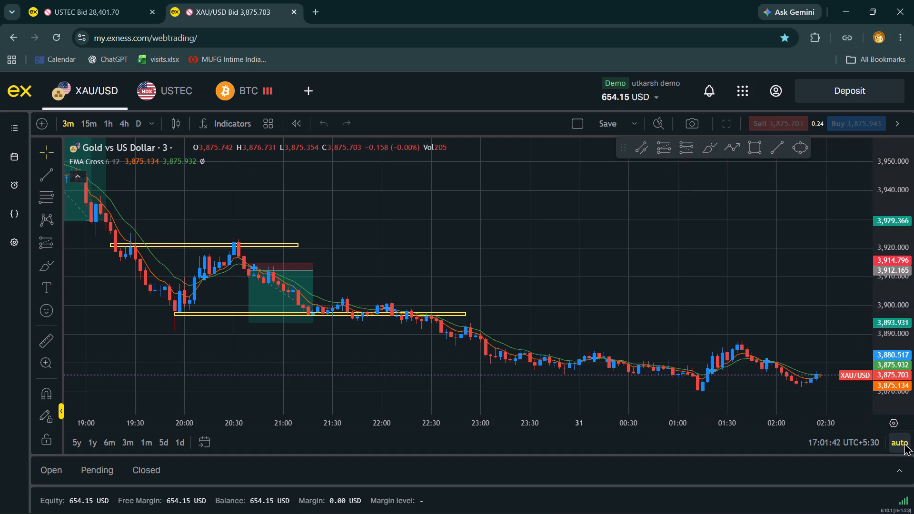
click(738, 126)
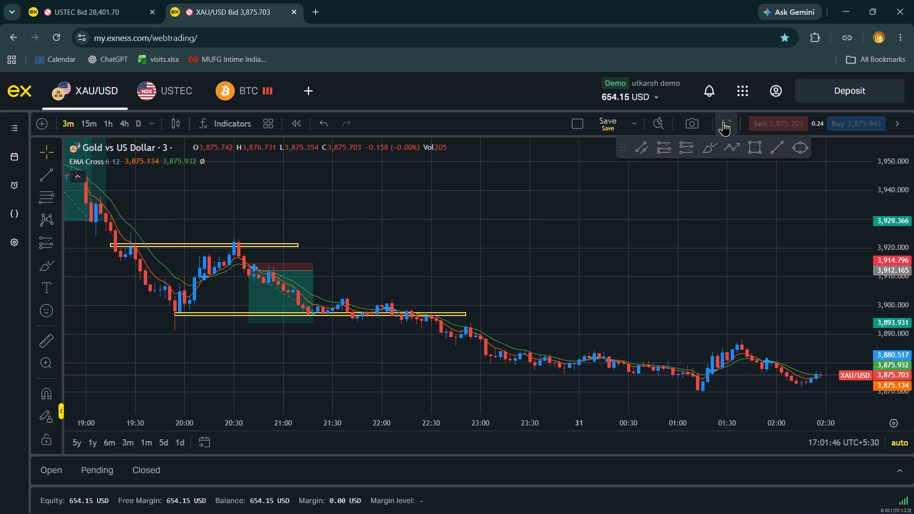
click(725, 121)
Examine the gold short position around 20:40 on 30 October in relation to the zones near 3,921 and 3,897.
drag(913, 396, 851, 63)
drag(592, 251, 735, 266)
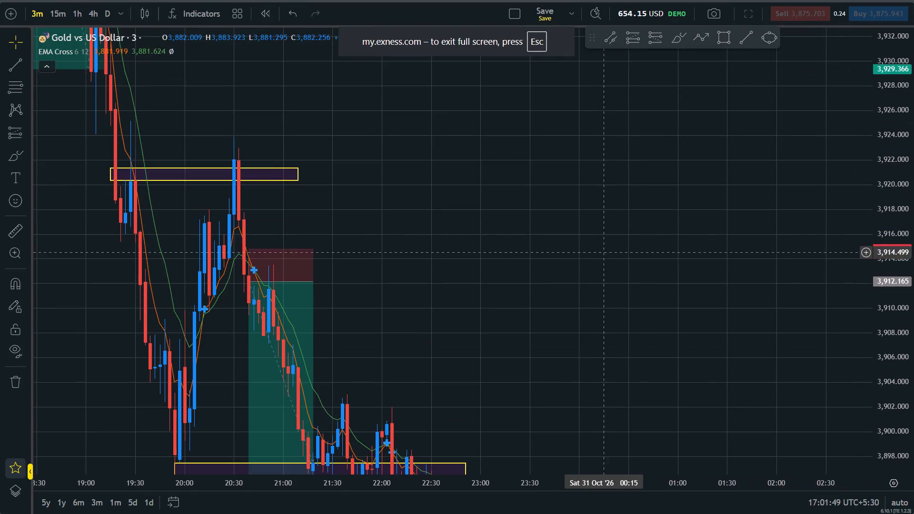
drag(735, 266, 913, 195)
drag(913, 218, 913, 355)
drag(645, 243, 751, 313)
scroll(751, 313, up, 1)
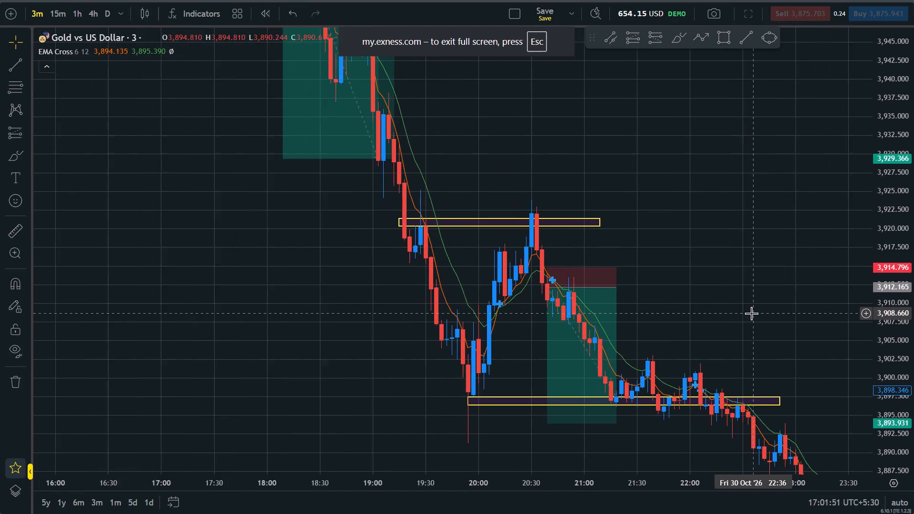
scroll(751, 313, up, 1)
drag(638, 197, 733, 262)
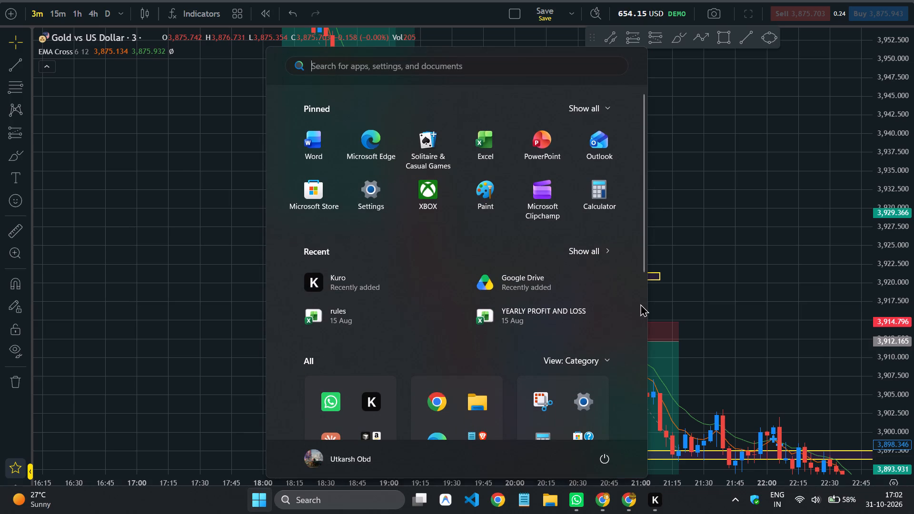
Examine the earlier gold short position starting around 18:09 on 30 October, below the zone near 3,967.
drag(593, 229, 618, 310)
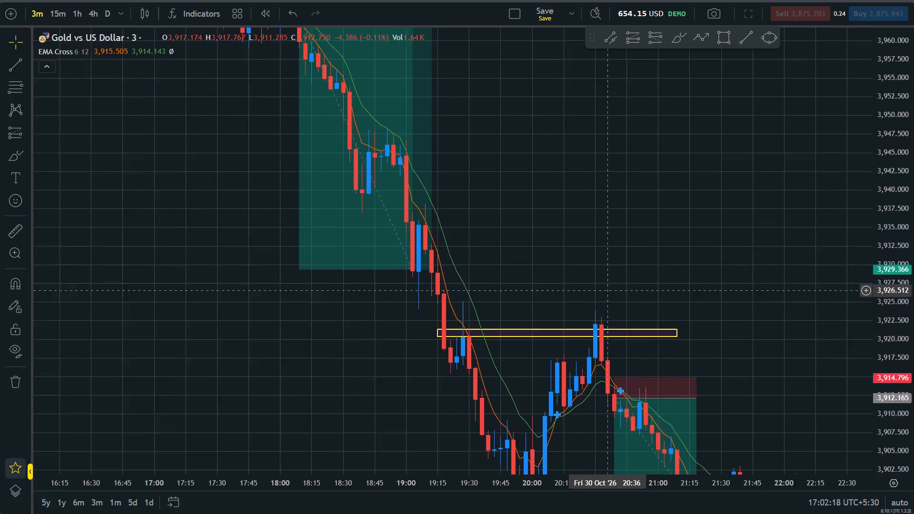
drag(618, 310, 646, 359)
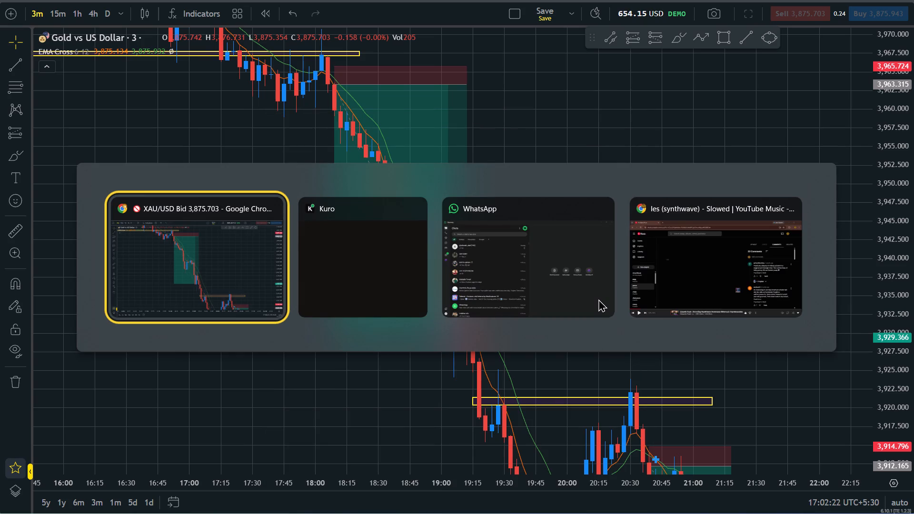
drag(558, 174, 766, 333)
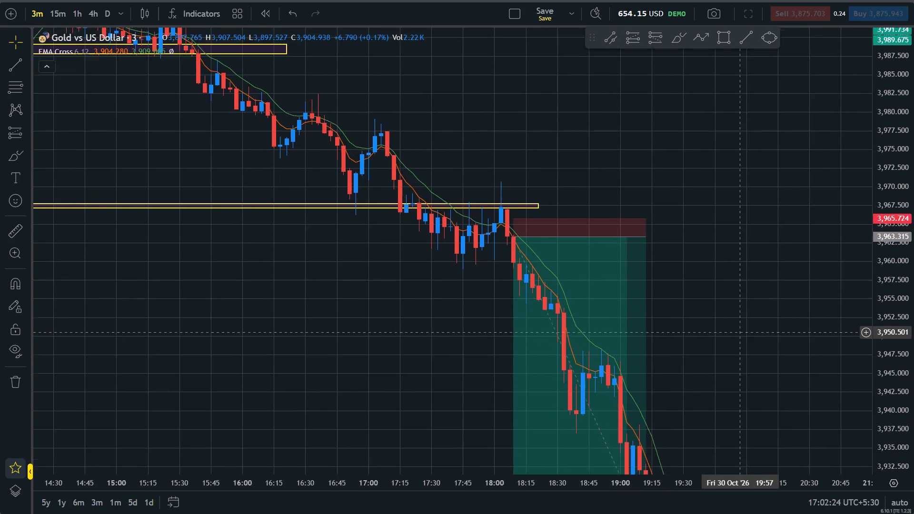
drag(766, 333, 778, 333)
drag(476, 329, 485, 393)
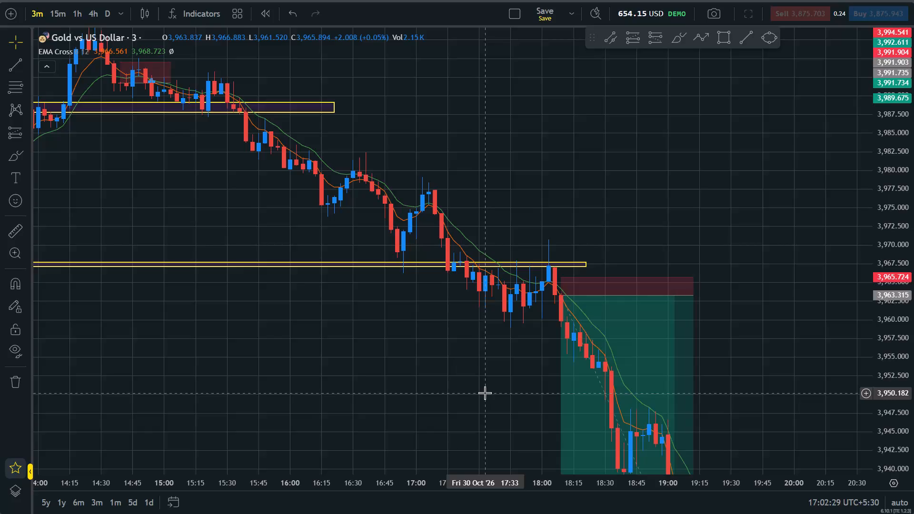
scroll(485, 393, up, 2)
drag(545, 203, 556, 264)
Examine the gold candles between the zones near 3,988 and 3,967 from about 13:00 to the 18:00 retest on 30 October.
scroll(556, 264, down, 2)
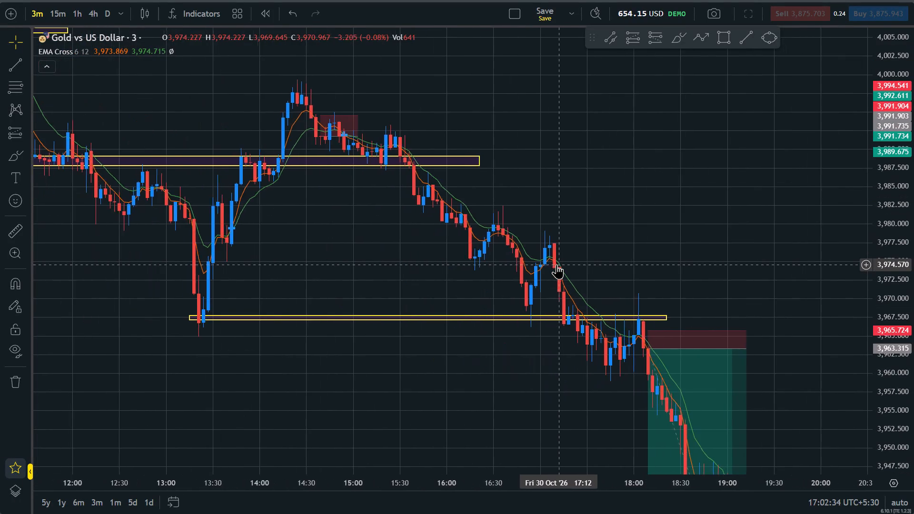
scroll(556, 264, down, 3)
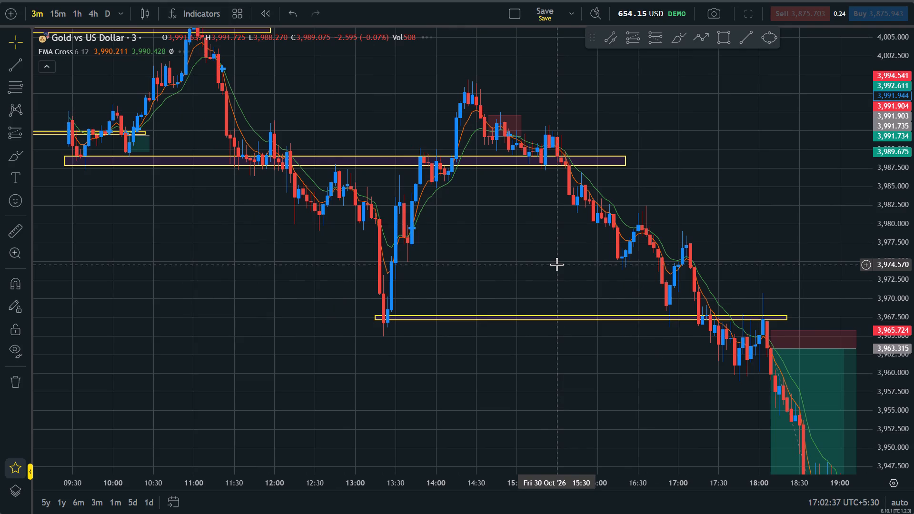
scroll(556, 264, up, 5)
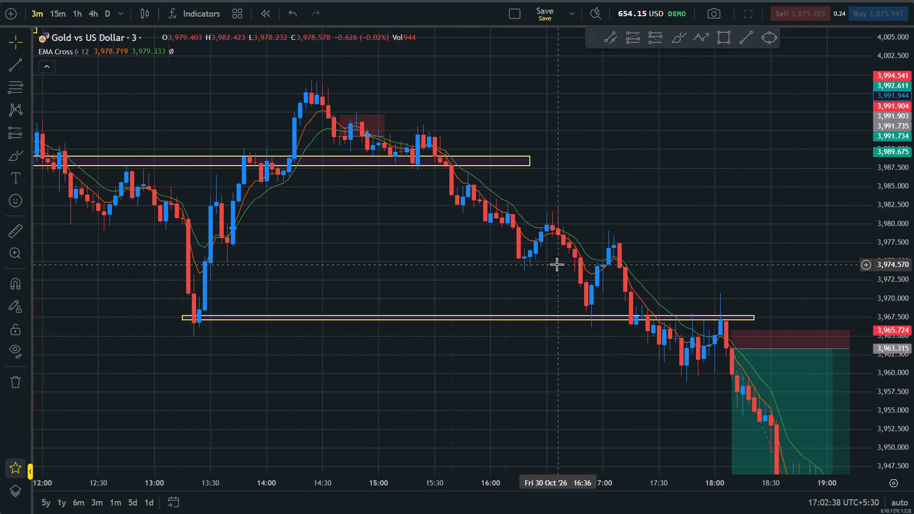
scroll(556, 264, up, 1)
drag(865, 298, 864, 252)
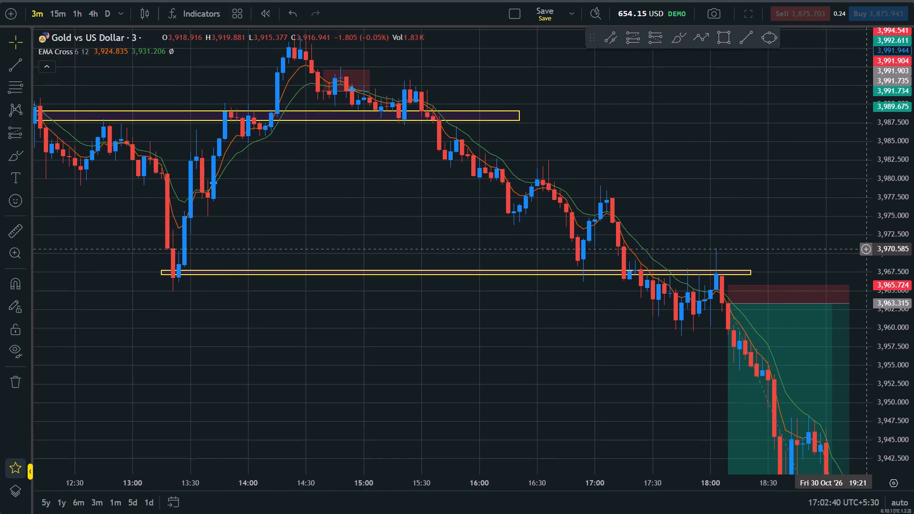
drag(864, 252, 829, 323)
drag(913, 375, 903, 172)
drag(700, 332, 713, 322)
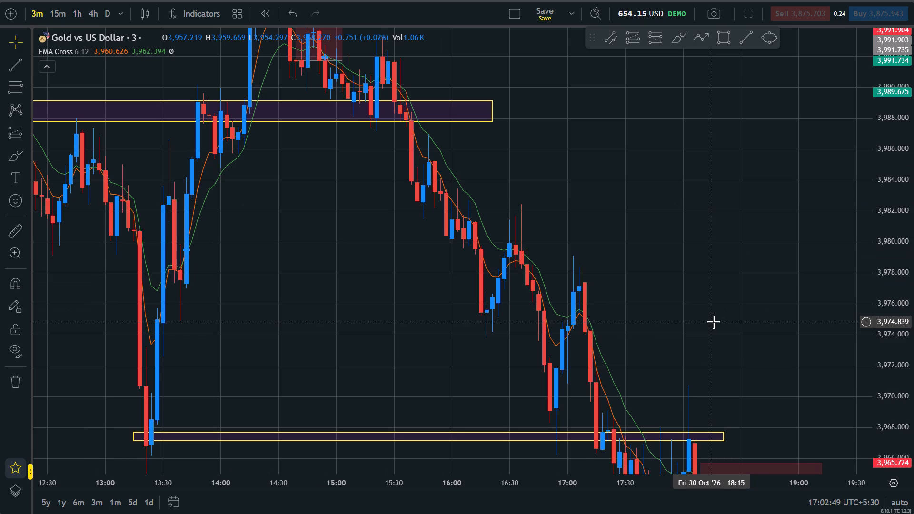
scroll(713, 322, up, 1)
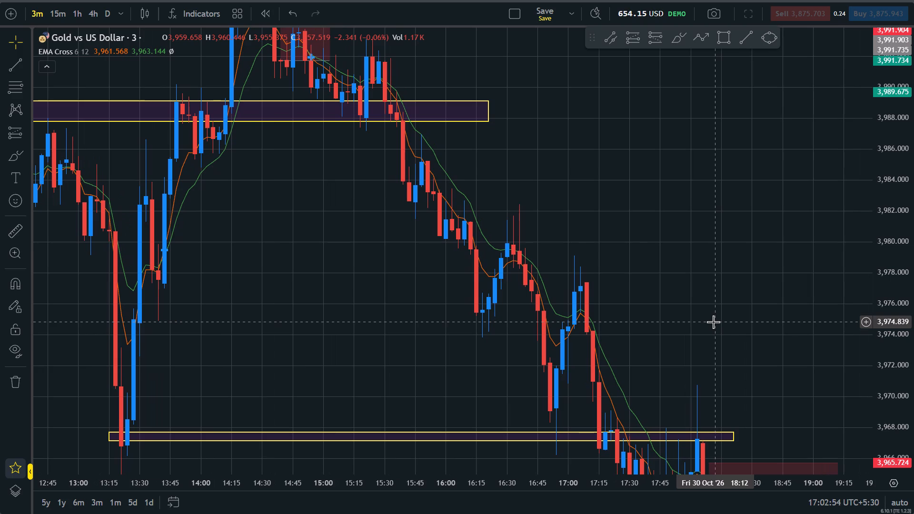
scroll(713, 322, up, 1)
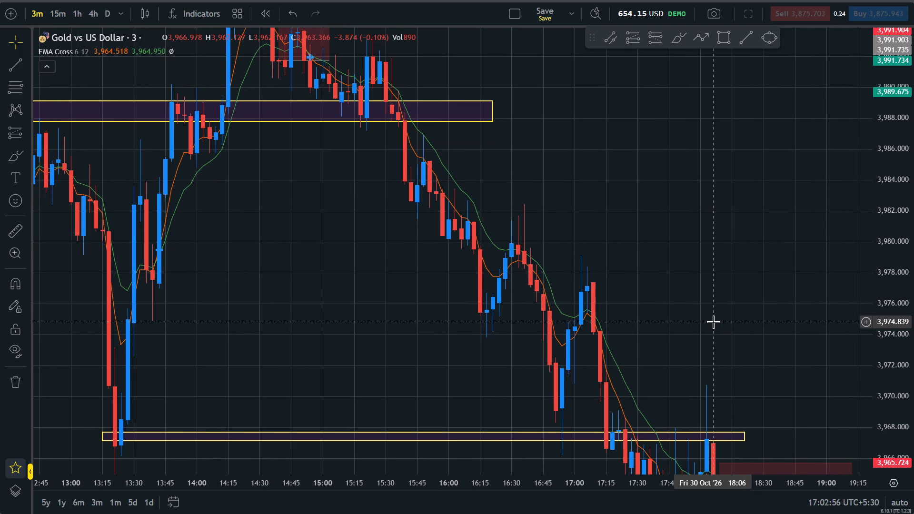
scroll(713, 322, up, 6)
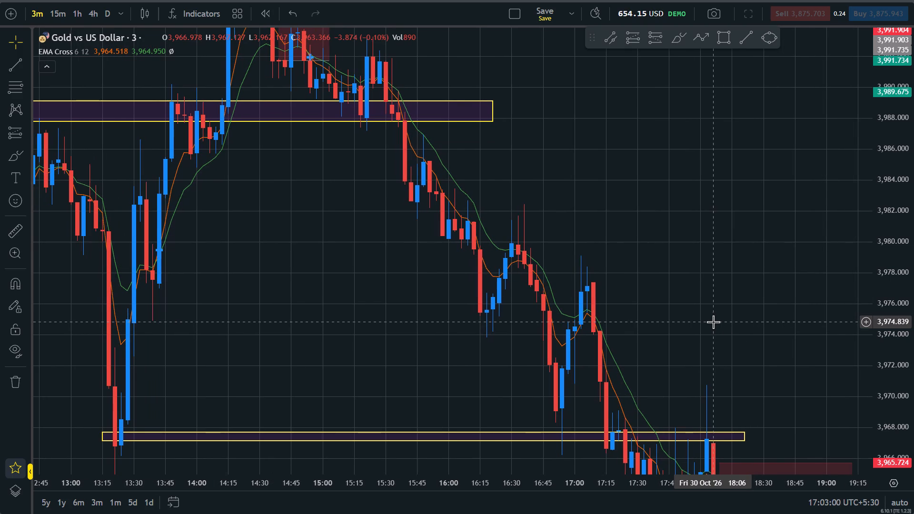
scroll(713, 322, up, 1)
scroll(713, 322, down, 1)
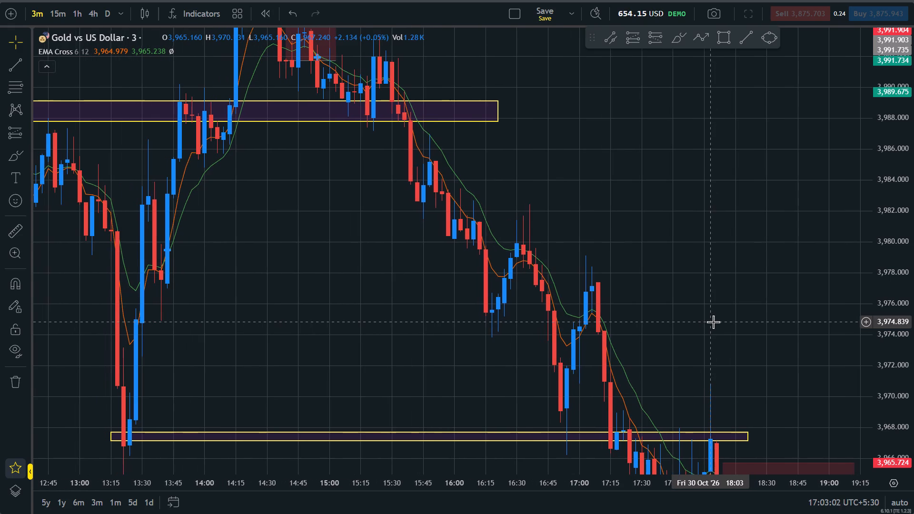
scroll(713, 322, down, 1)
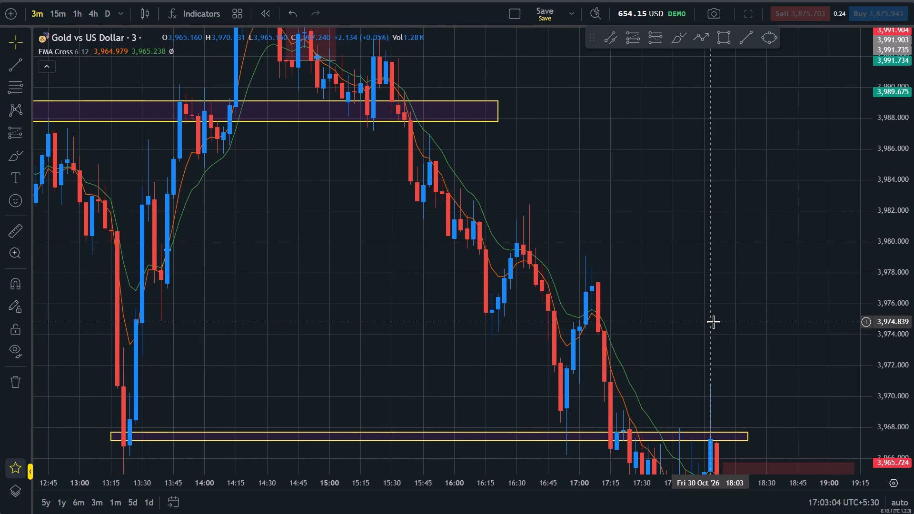
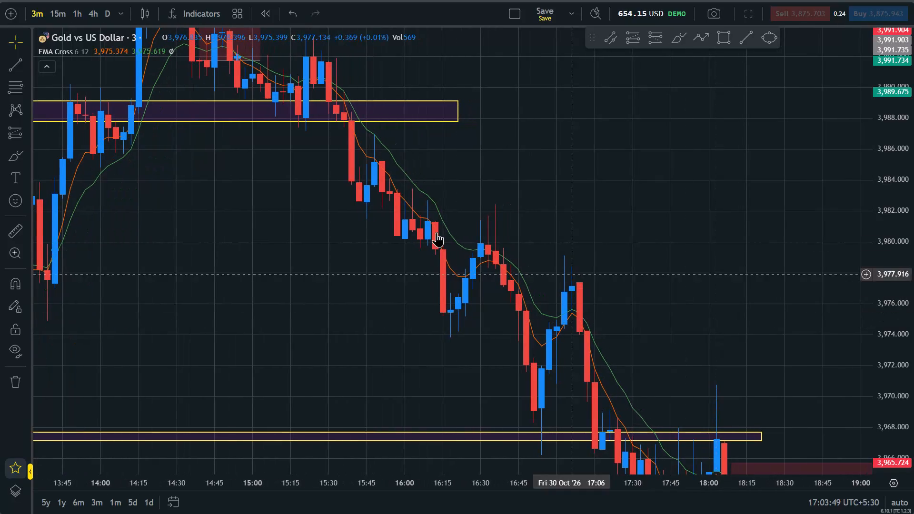
Examine the gold candles at the zone near 4,006 around 11:00 on 30 October, alongside the earlier short positions.
drag(231, 205, 776, 389)
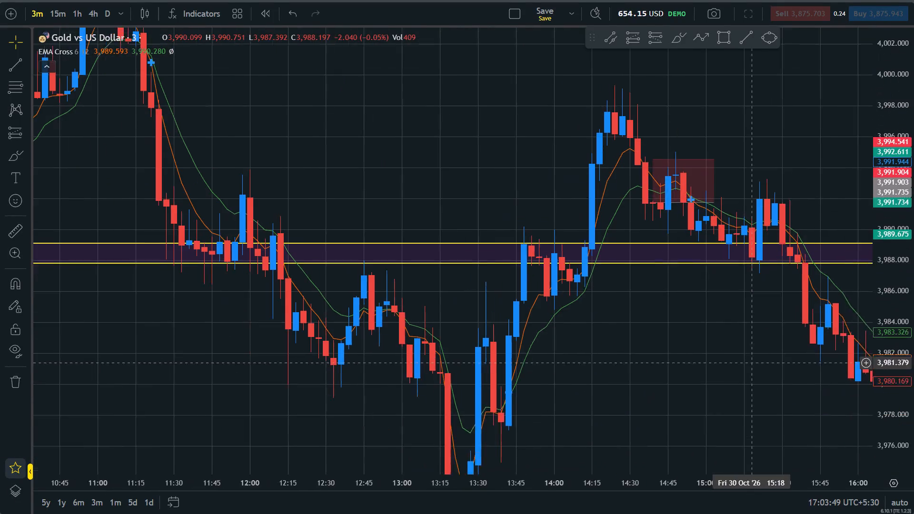
drag(776, 389, 781, 411)
drag(430, 188, 380, 239)
scroll(380, 239, down, 2)
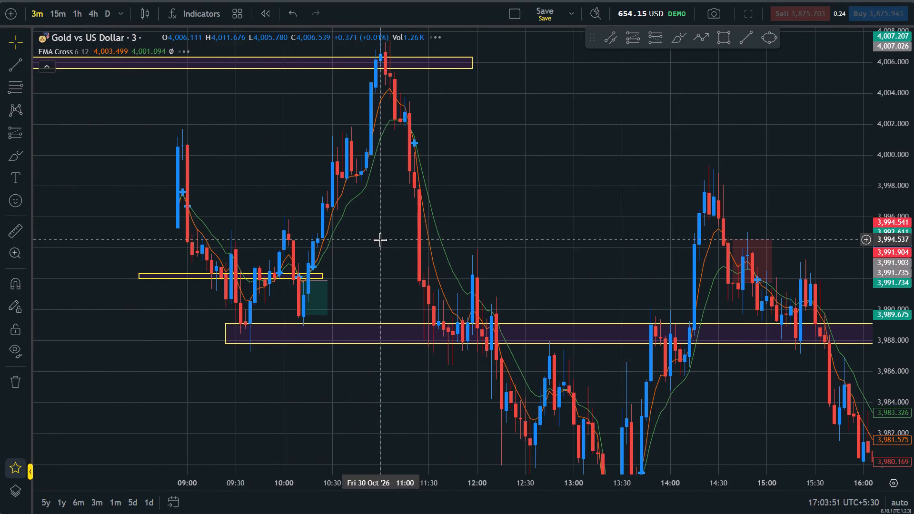
scroll(380, 239, down, 2)
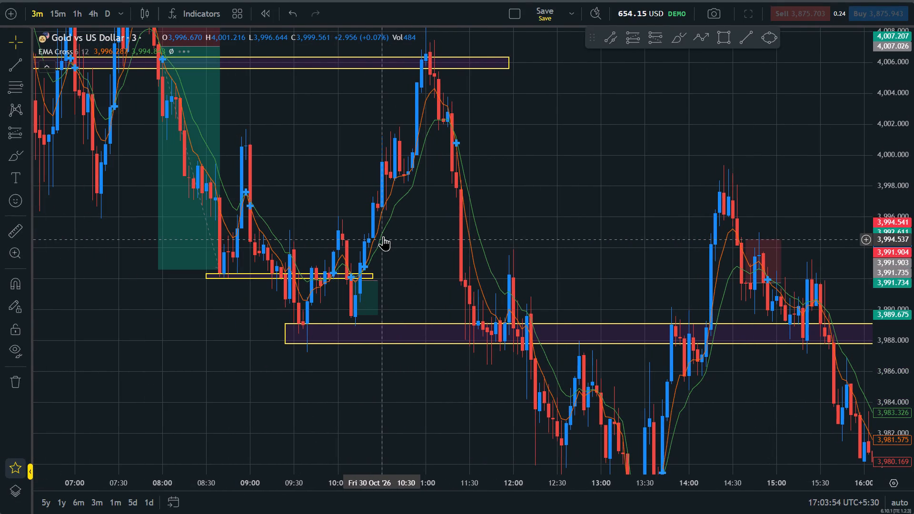
drag(527, 146, 643, 252)
scroll(643, 252, down, 3)
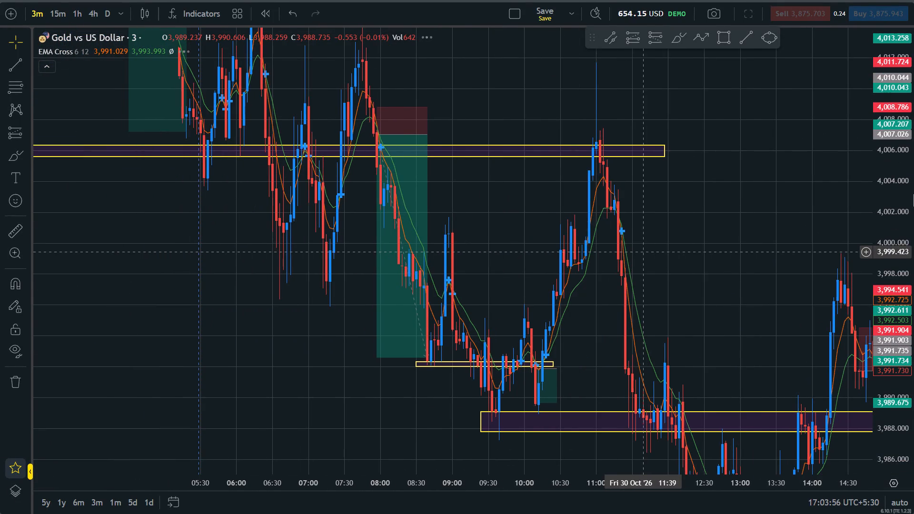
drag(913, 257, 913, 390)
drag(688, 243, 822, 320)
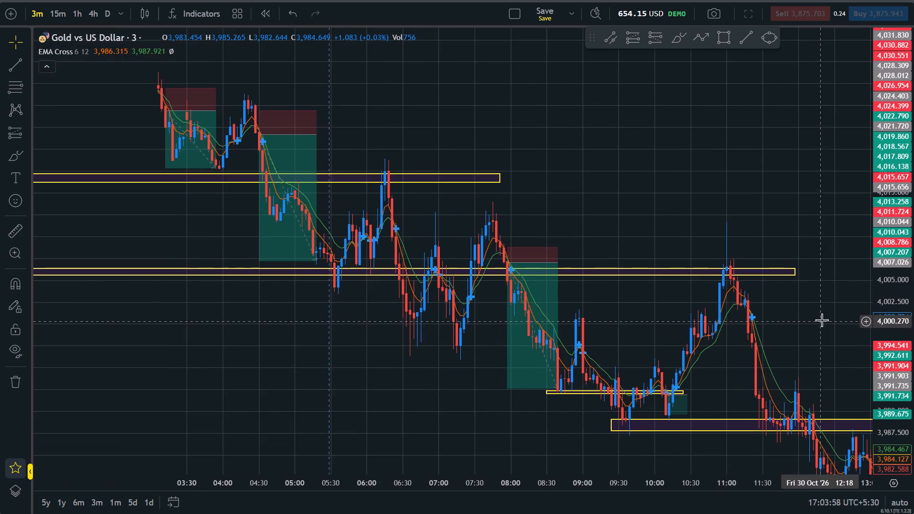
scroll(822, 320, up, 3)
drag(913, 433, 897, 227)
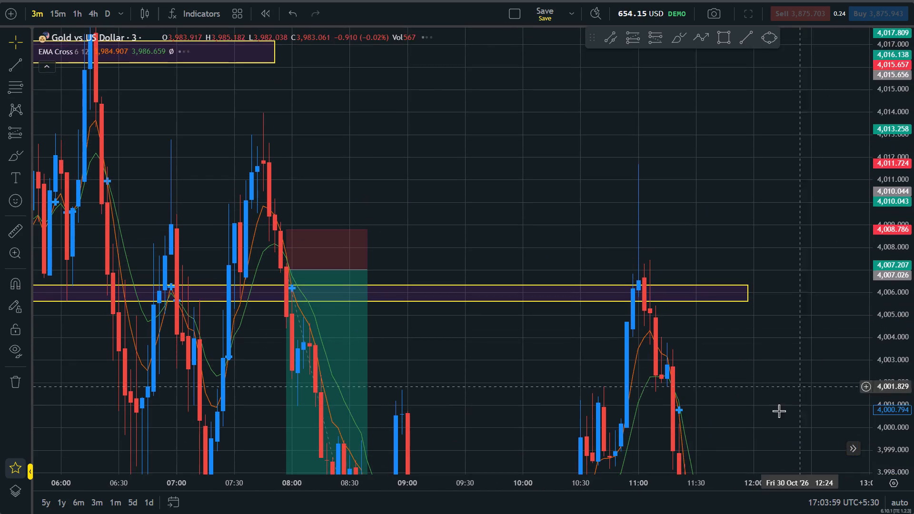
drag(776, 410, 758, 321)
scroll(758, 321, up, 2)
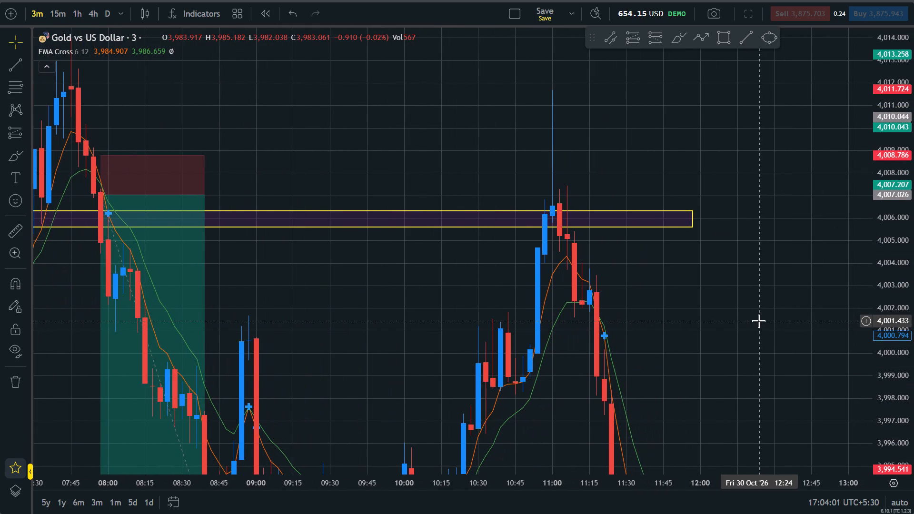
click(596, 401)
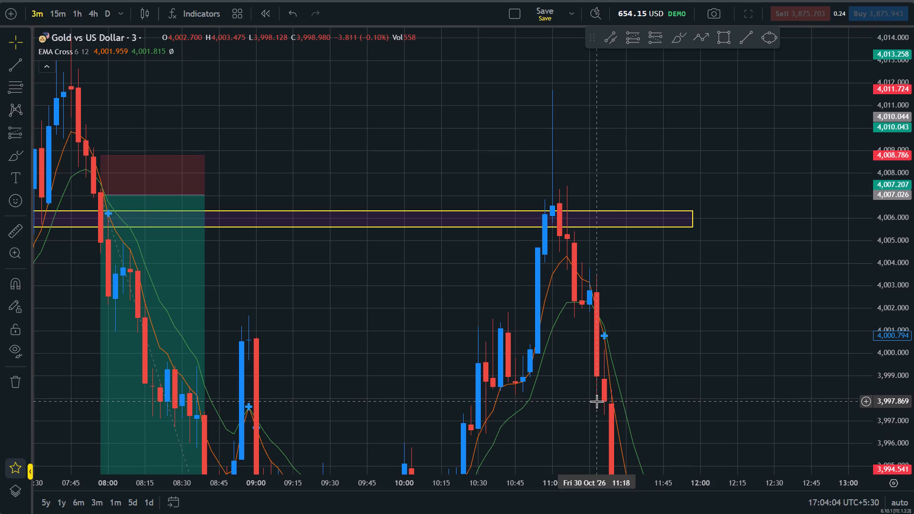
Examine the gold candles and EMAs between the zones near 4,006 and 3,988 from 11:00 to about 12:15 on 30 October.
drag(602, 364, 716, 117)
drag(913, 314, 913, 380)
drag(752, 212, 737, 294)
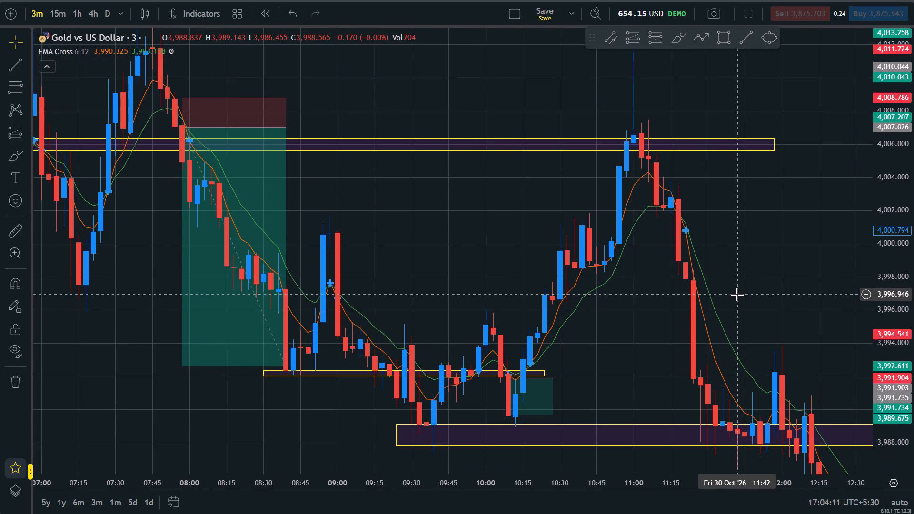
drag(795, 316, 697, 330)
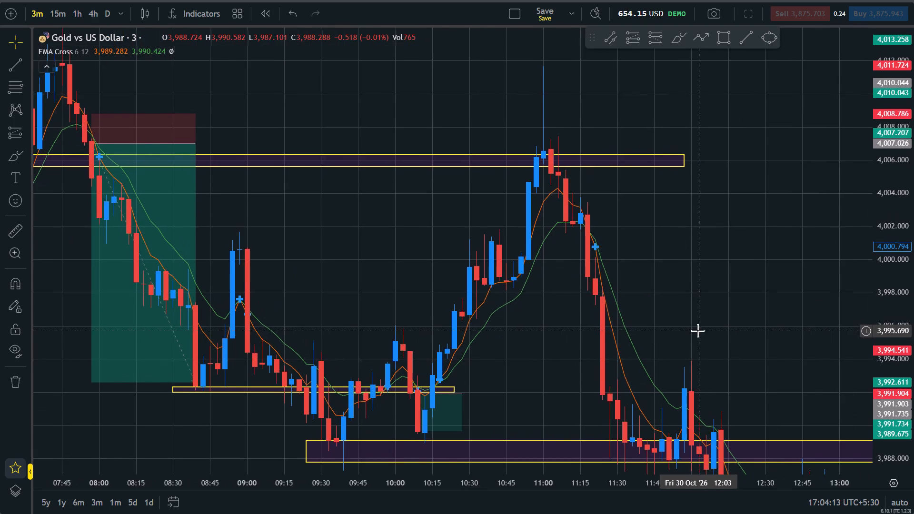
scroll(697, 330, right, 1)
drag(913, 397, 902, 138)
drag(786, 228, 793, 342)
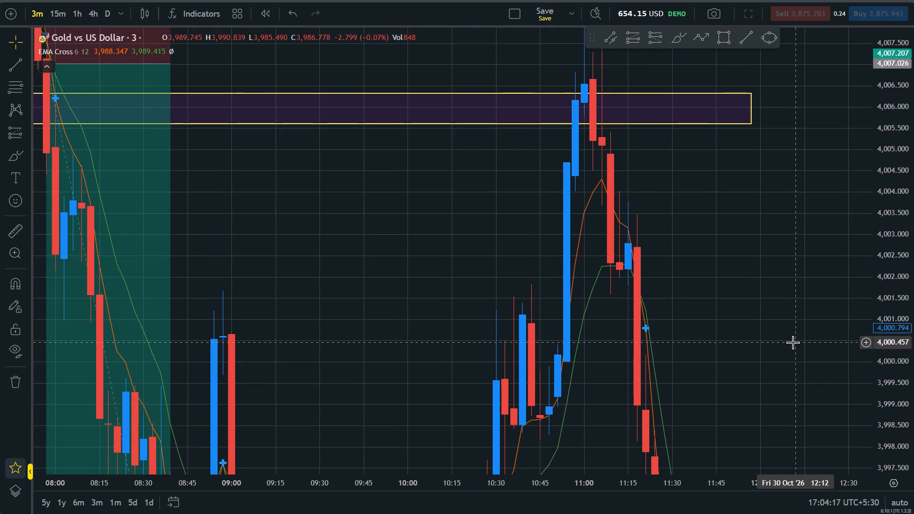
scroll(793, 342, up, 1)
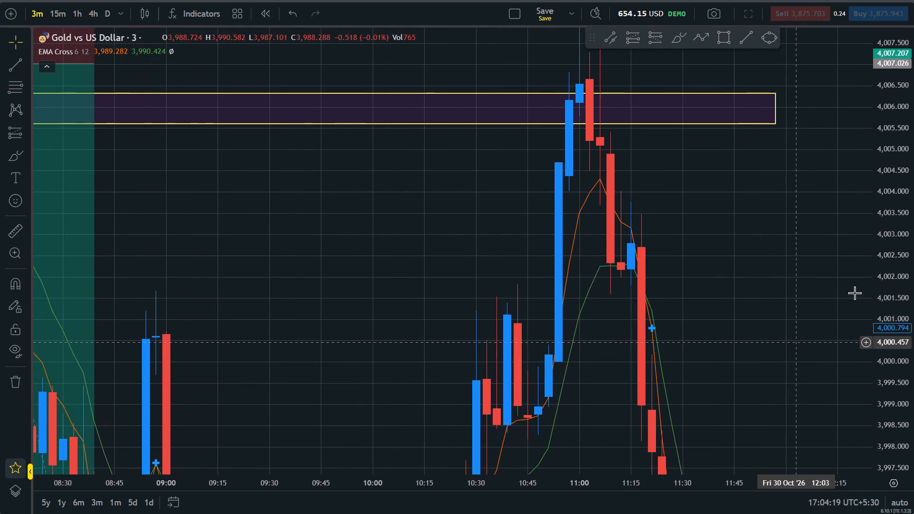
drag(913, 289, 913, 513)
click(812, 375)
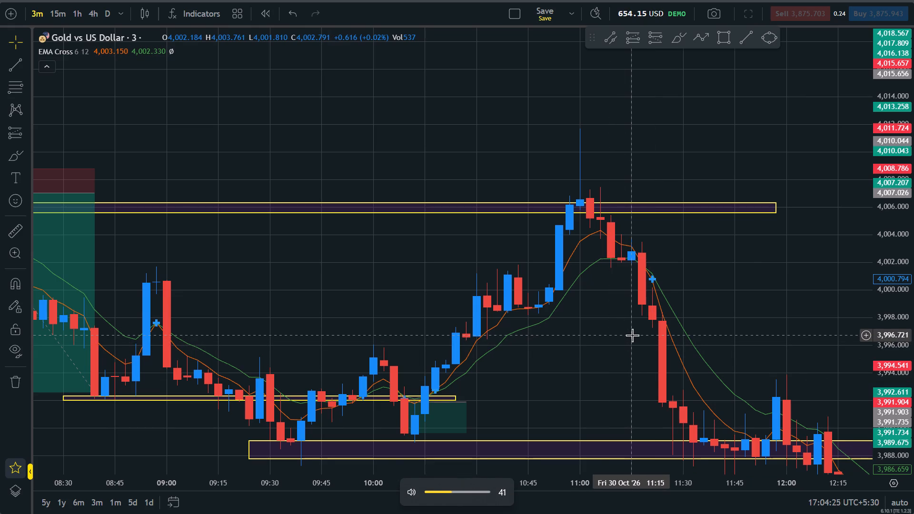
right_click(632, 335)
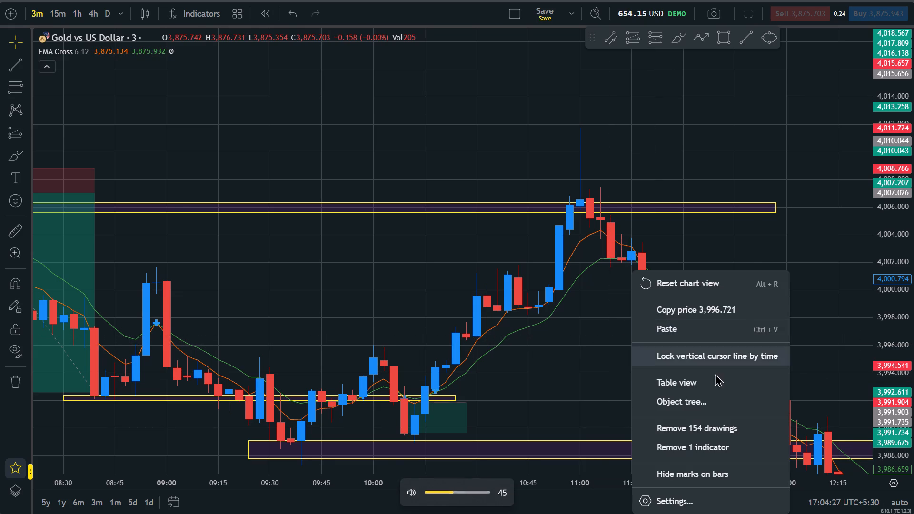
drag(818, 351, 550, 242)
Review the gold price path from noon on 30 October through the short positions around 18:09 and 20:40.
scroll(550, 242, down, 3)
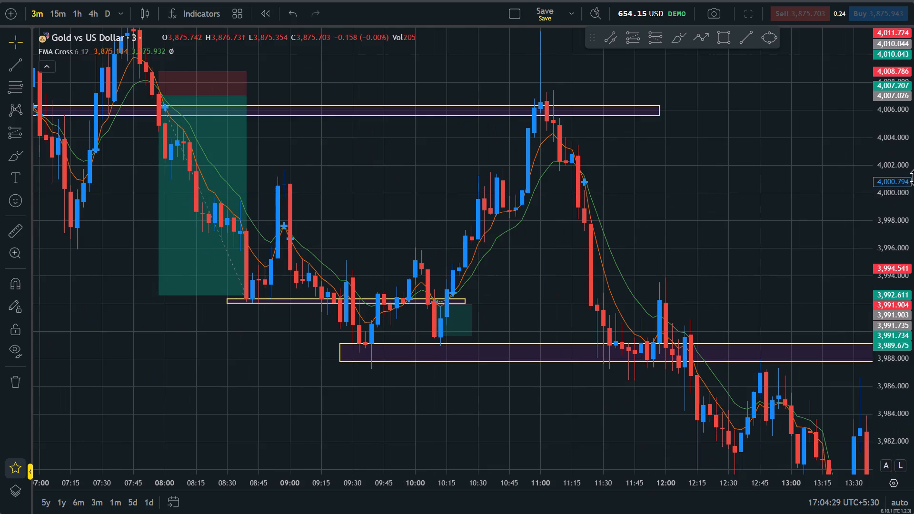
drag(913, 264, 913, 364)
drag(782, 373, 334, 345)
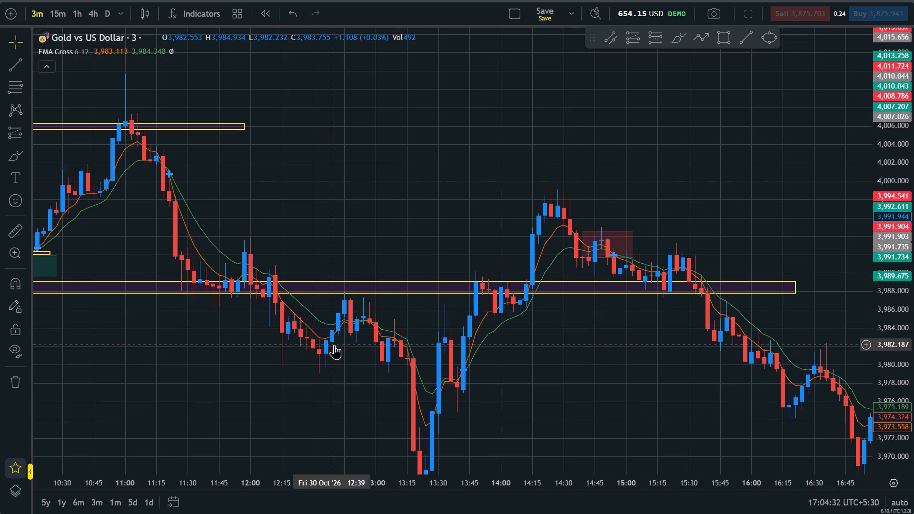
drag(746, 440, 475, 318)
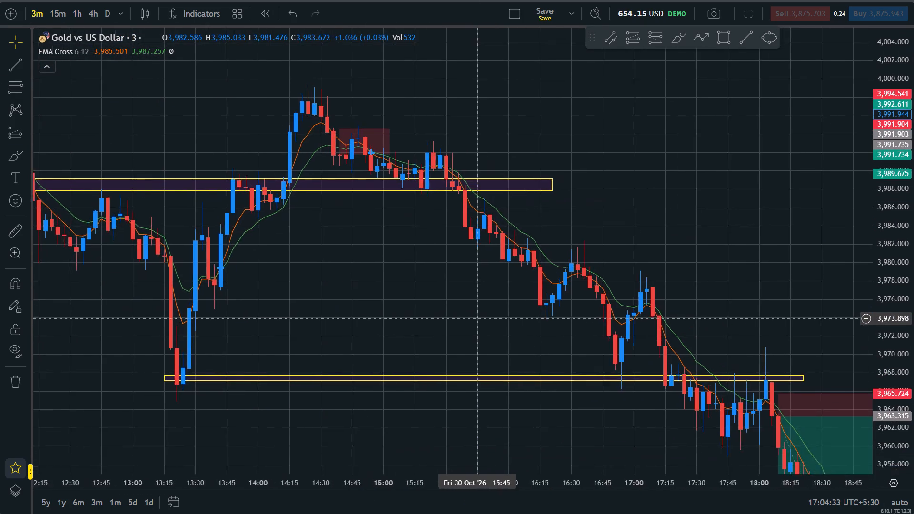
drag(475, 318, 300, 186)
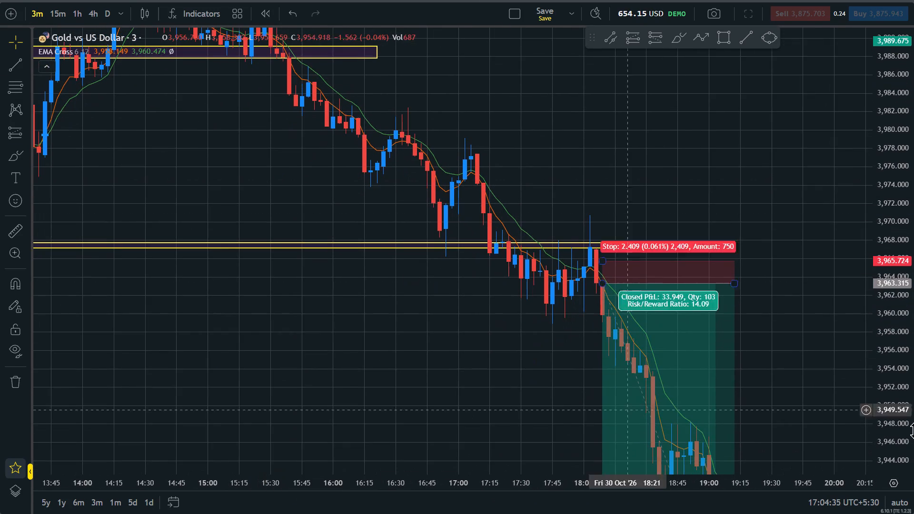
drag(806, 406, 742, 215)
drag(913, 262, 913, 380)
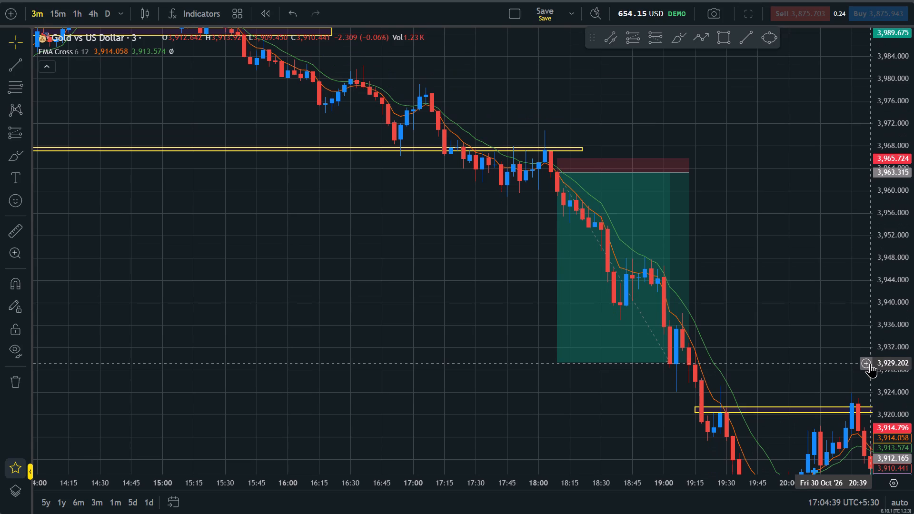
drag(815, 304, 442, 217)
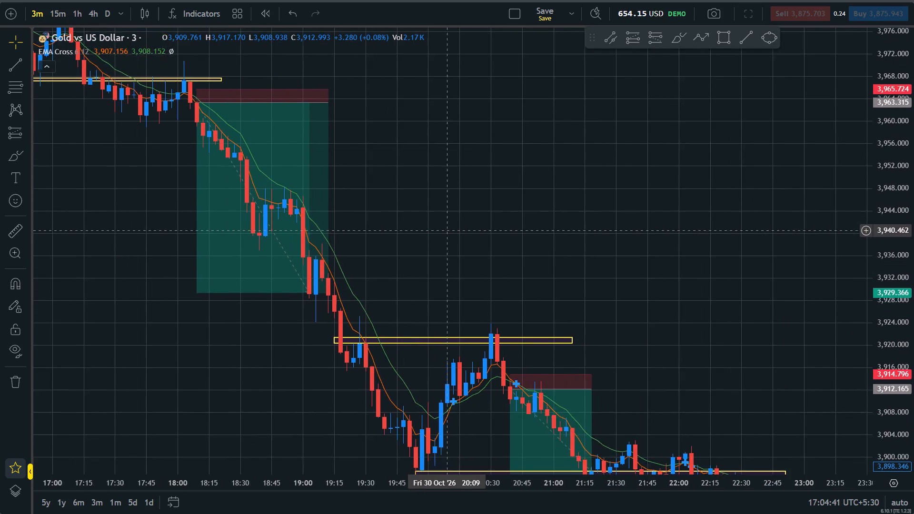
drag(442, 217, 450, 149)
drag(729, 303, 750, 277)
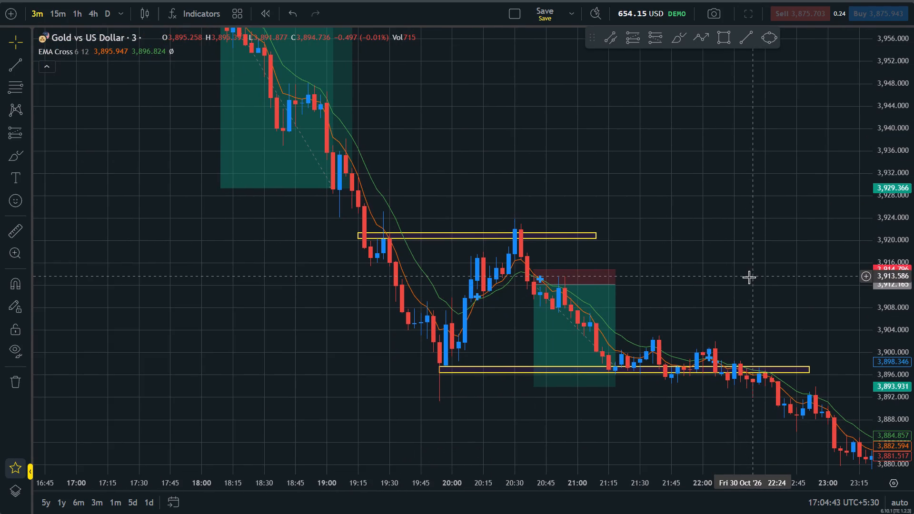
scroll(749, 277, up, 1)
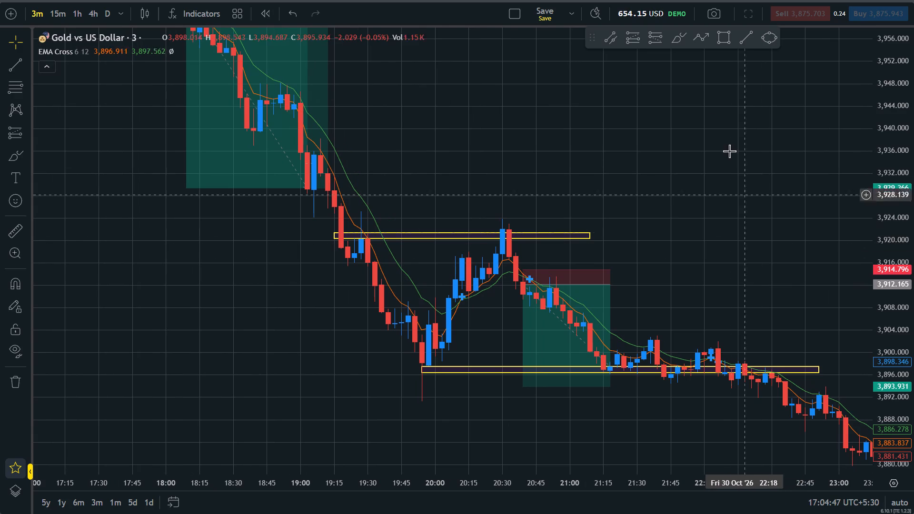
Circle the EMA cross at the gold short entry around 20:40 with an ellipse between about 3,909 and 3,915.
click(775, 42)
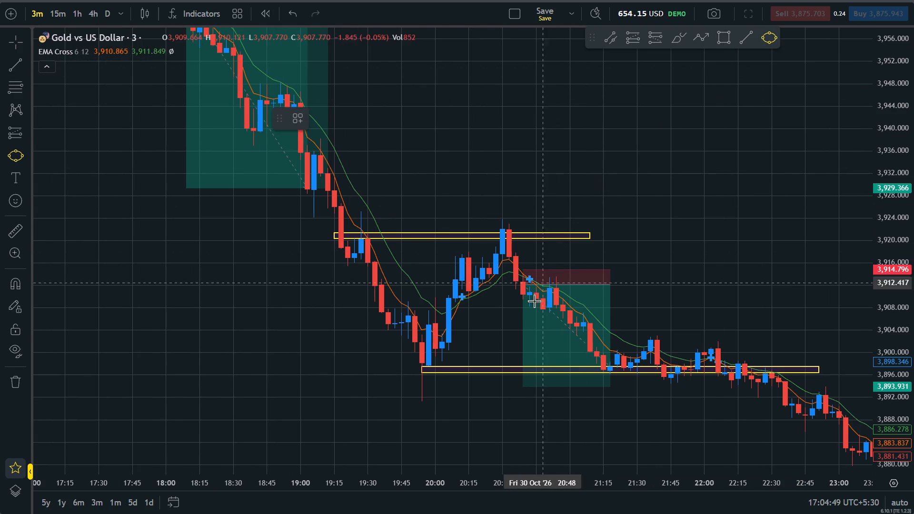
click(515, 301)
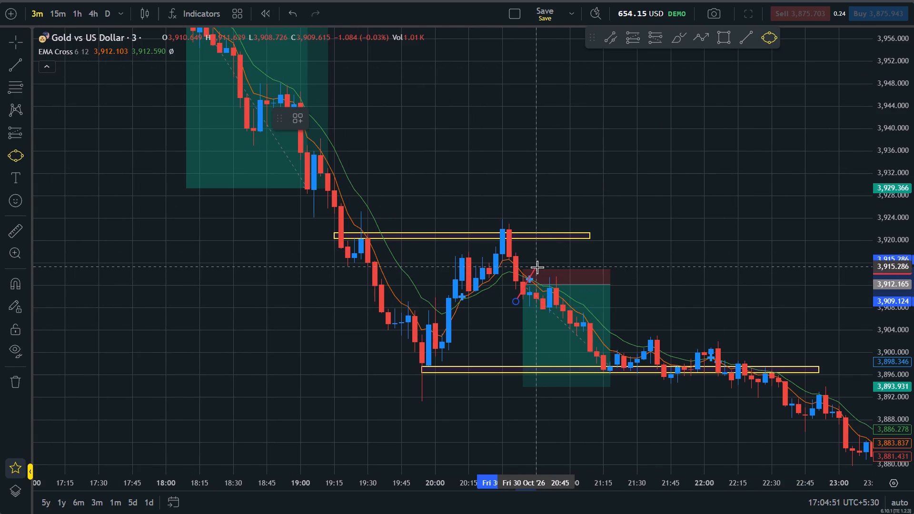
click(537, 267)
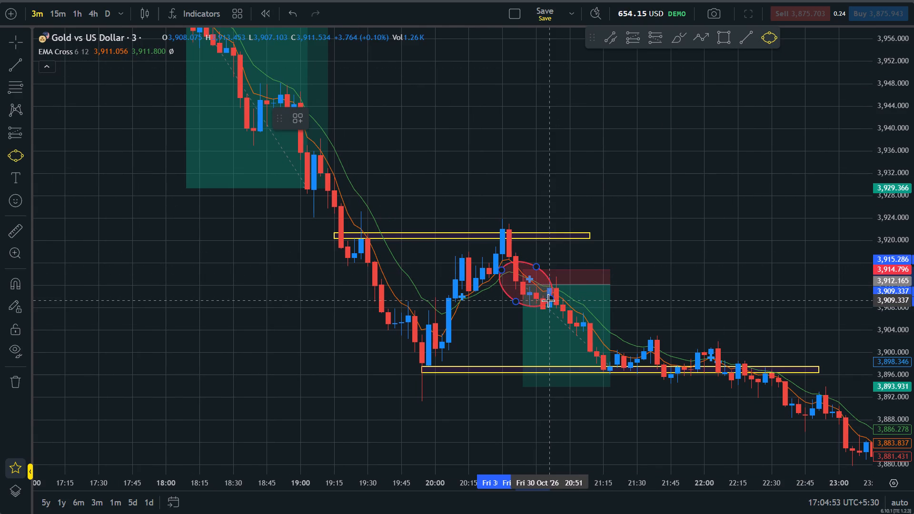
click(539, 294)
click(785, 236)
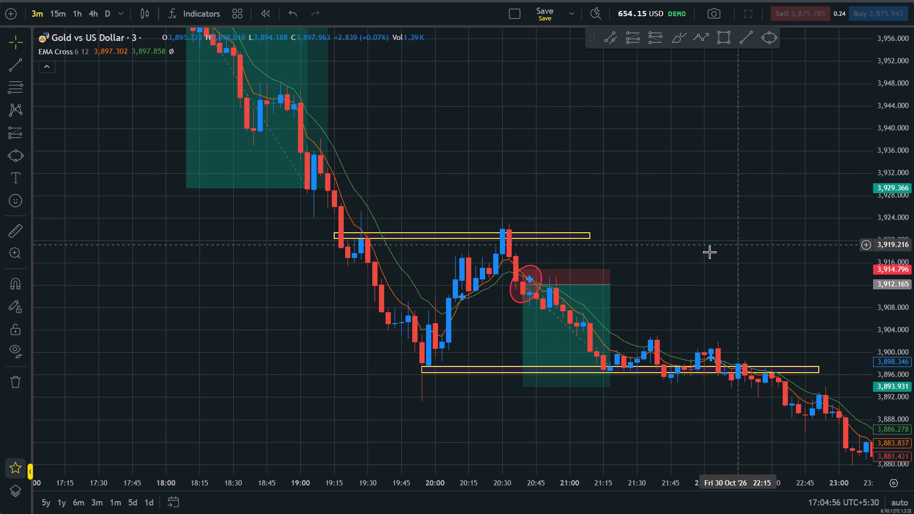
Examine the gold pullbacks between the zones near 3,988 and 3,967 before the 18:09 short position on 30 October.
drag(708, 252, 838, 365)
drag(558, 221, 787, 397)
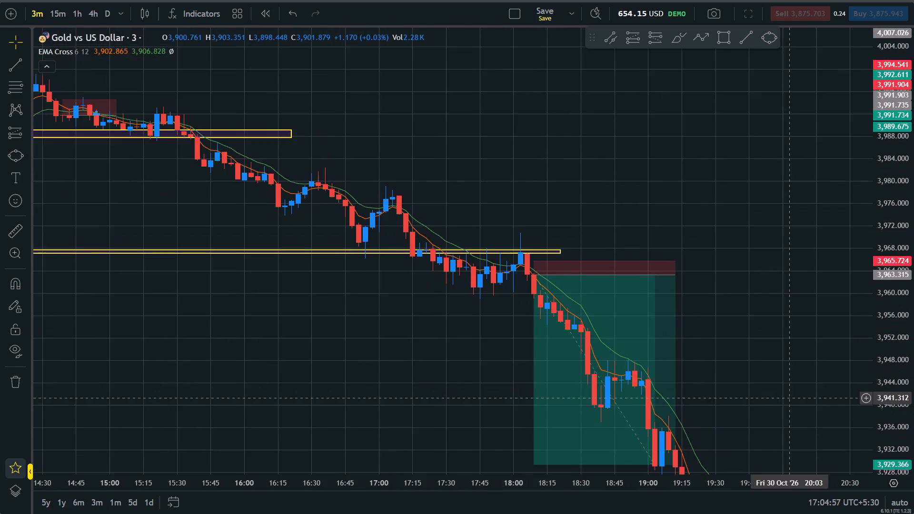
drag(787, 397, 780, 373)
drag(913, 371, 913, 49)
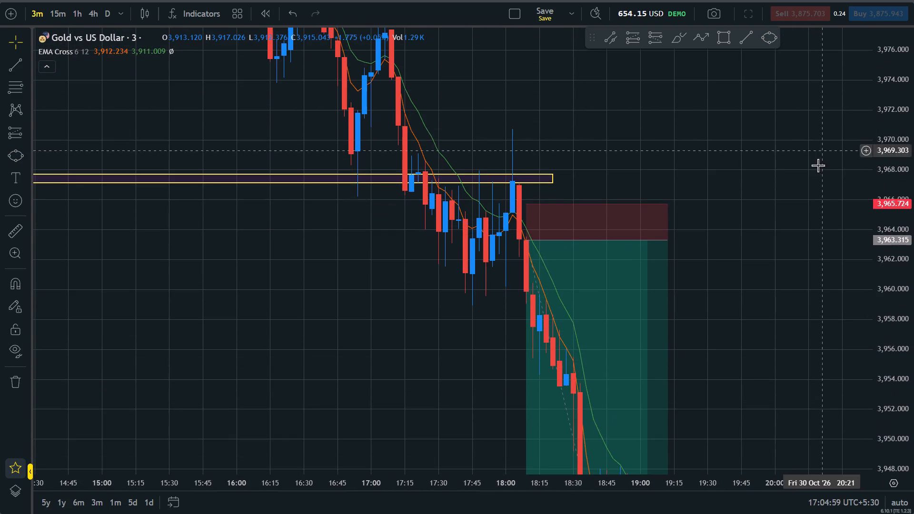
drag(777, 206, 780, 427)
drag(913, 156, 913, 262)
drag(422, 167, 544, 197)
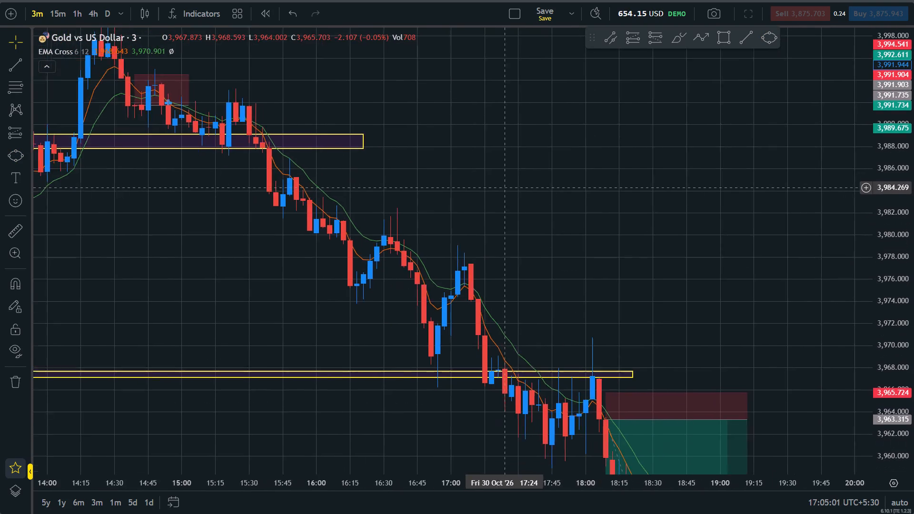
drag(544, 197, 596, 204)
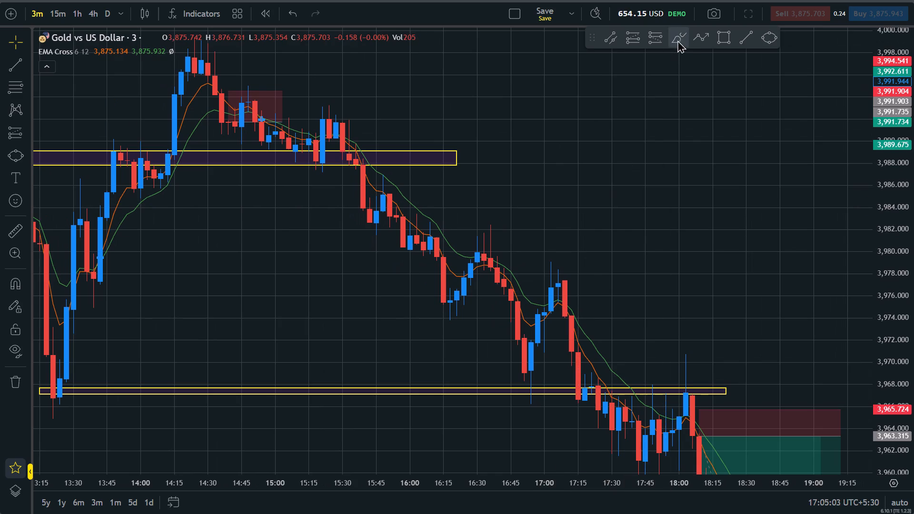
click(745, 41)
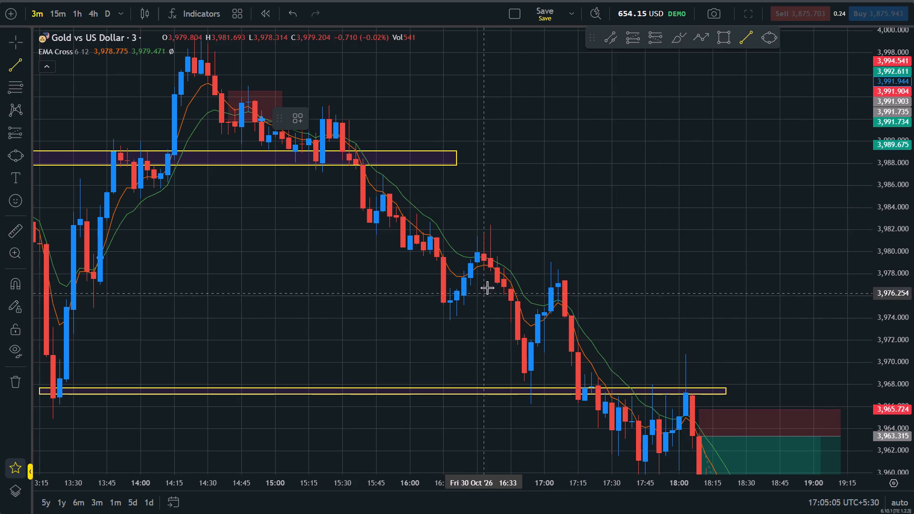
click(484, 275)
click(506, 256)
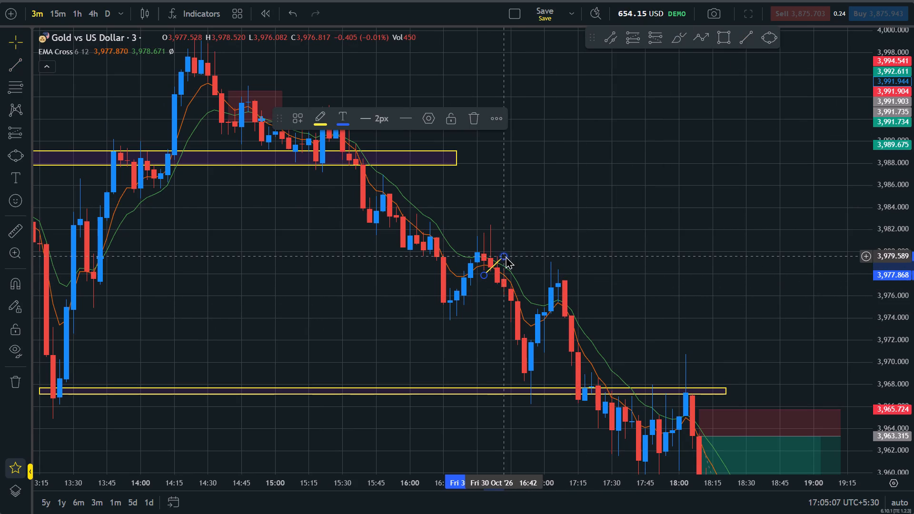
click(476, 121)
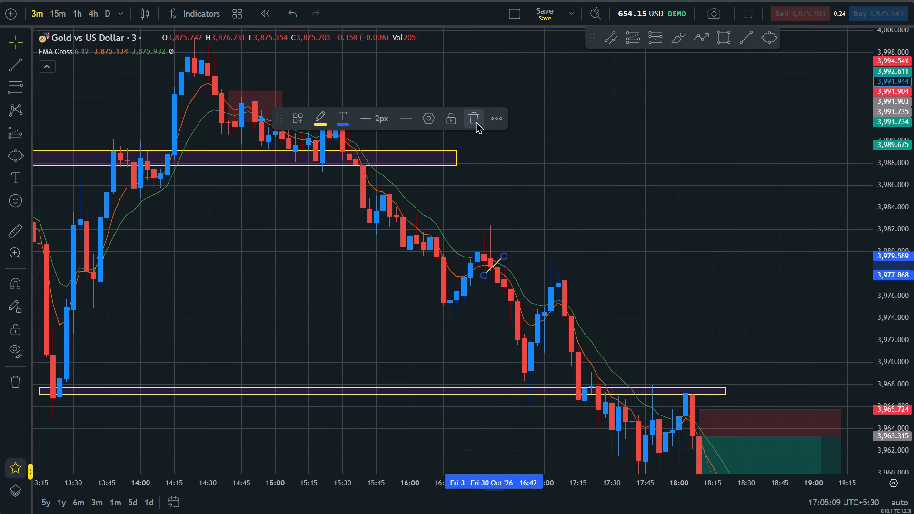
Circle the EMA pullback around 16:39 on 30 October with an ellipse between about 3,978 and 3,981.
click(769, 37)
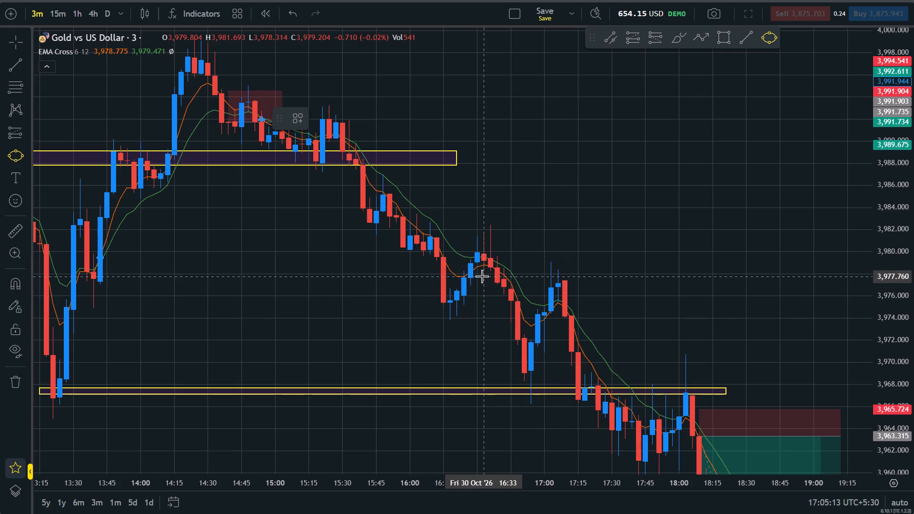
click(485, 275)
click(510, 248)
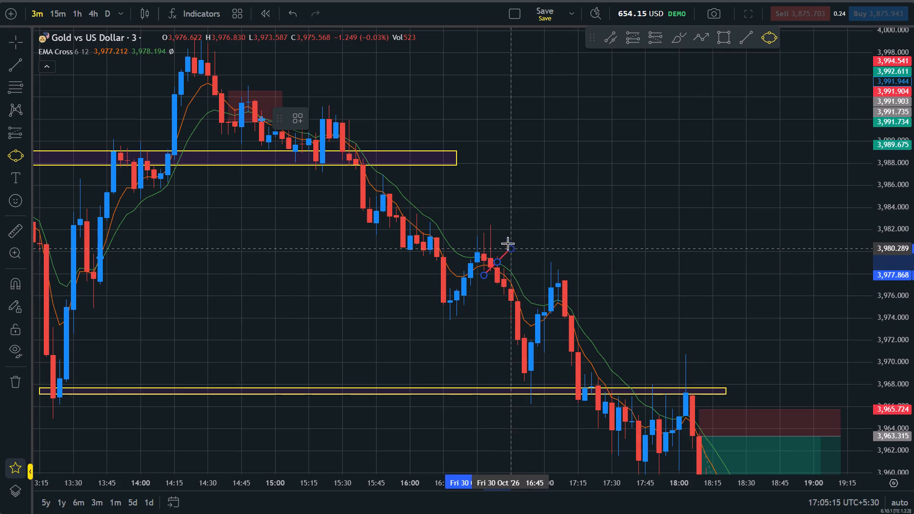
click(495, 238)
Circle the EMA area around 11:15 on 30 October, below the zone near 4,006, with an ellipse between about 4,001 and 4,004.
drag(572, 252, 733, 309)
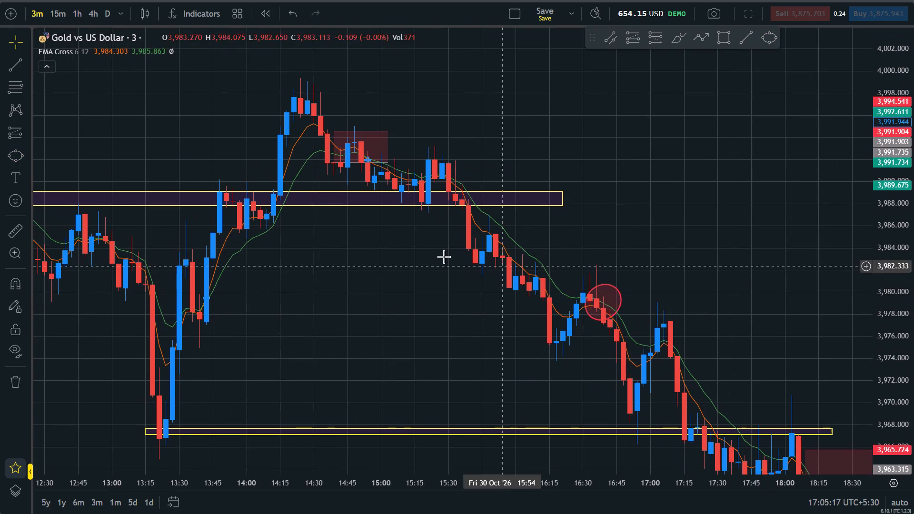
drag(410, 254, 496, 270)
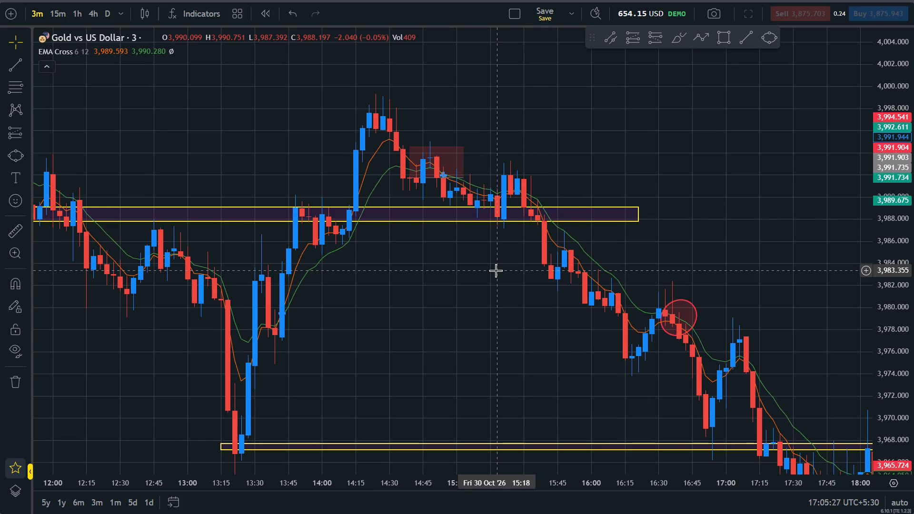
drag(430, 249, 662, 275)
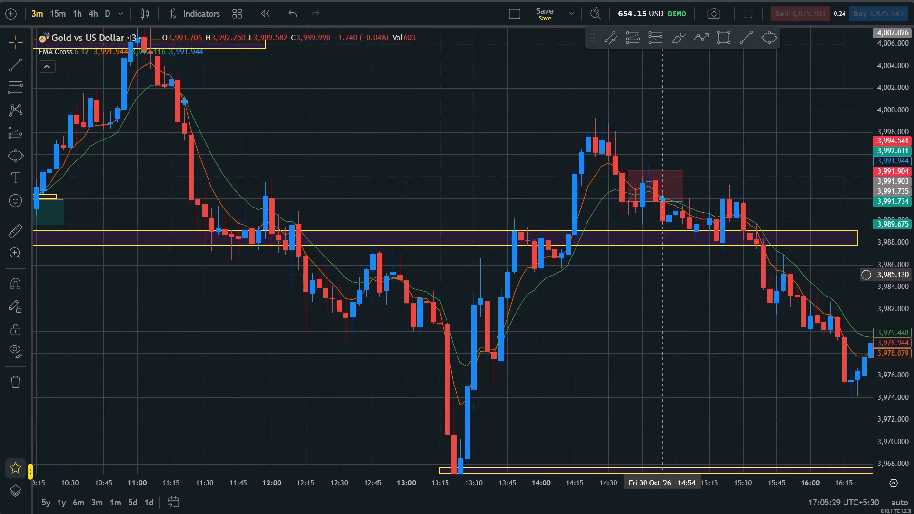
drag(662, 275, 885, 332)
drag(478, 167, 632, 179)
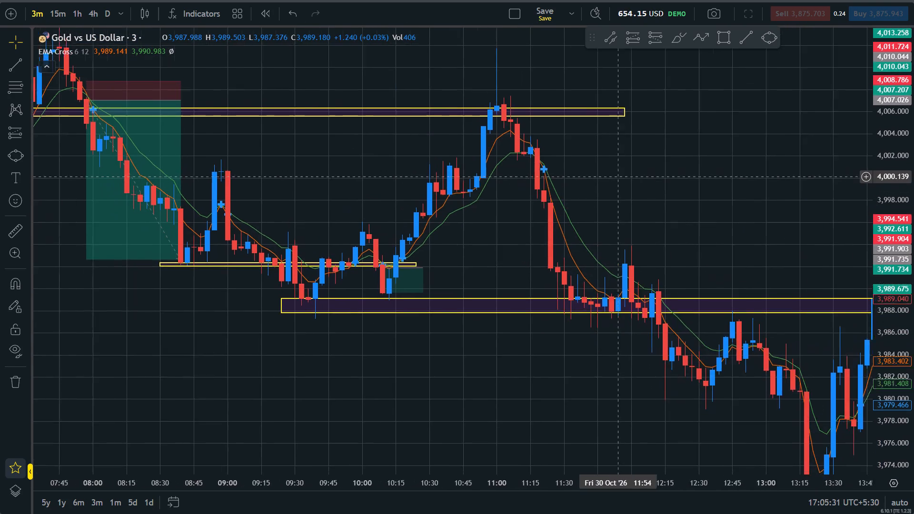
drag(632, 179, 640, 181)
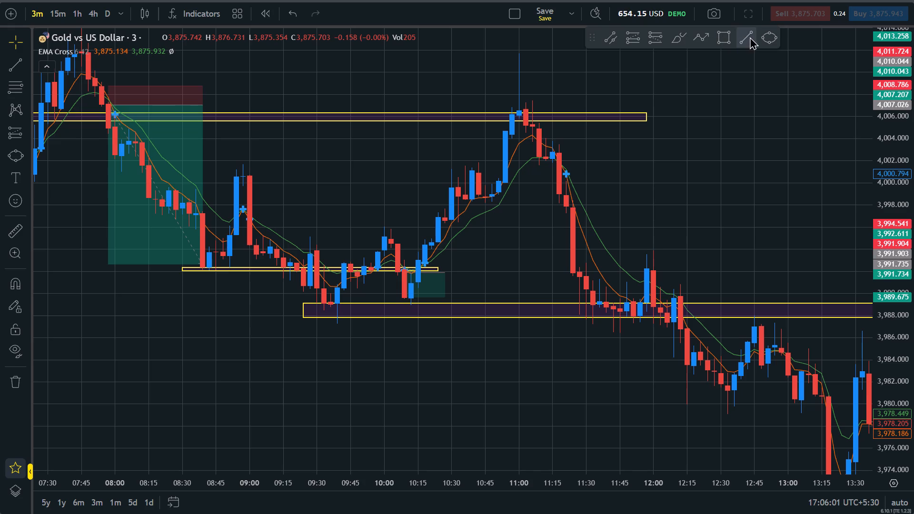
click(775, 35)
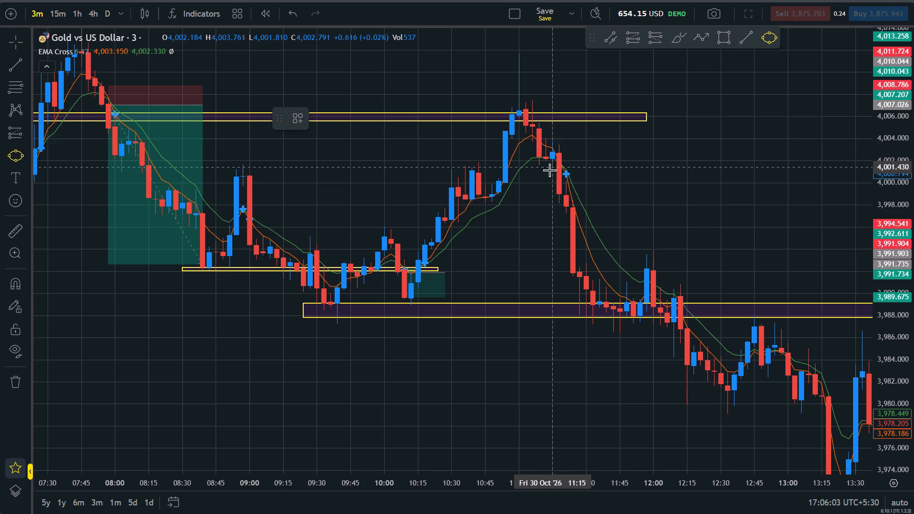
click(543, 172)
click(574, 139)
click(552, 133)
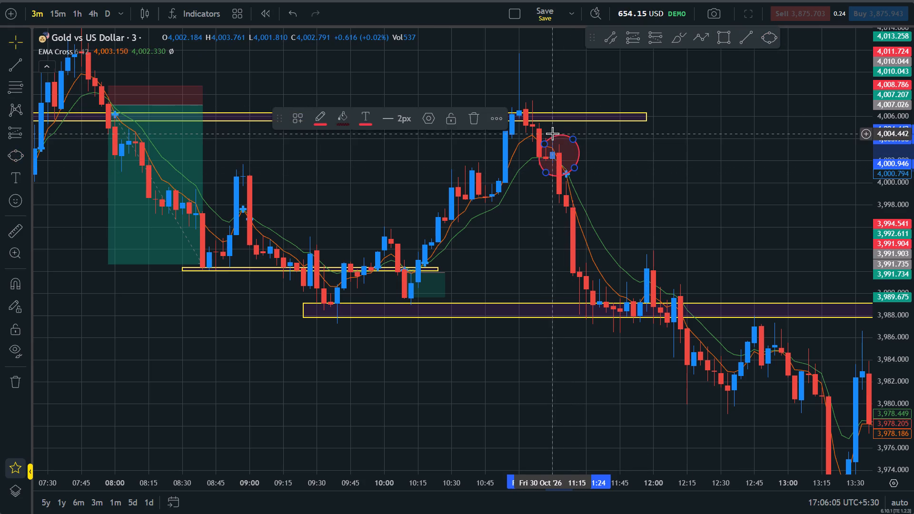
click(695, 178)
Examine the gold candles and EMAs between the zones near 4,006 and 3,992 around the circled 11:15 area.
scroll(695, 178, down, 4)
scroll(695, 178, up, 2)
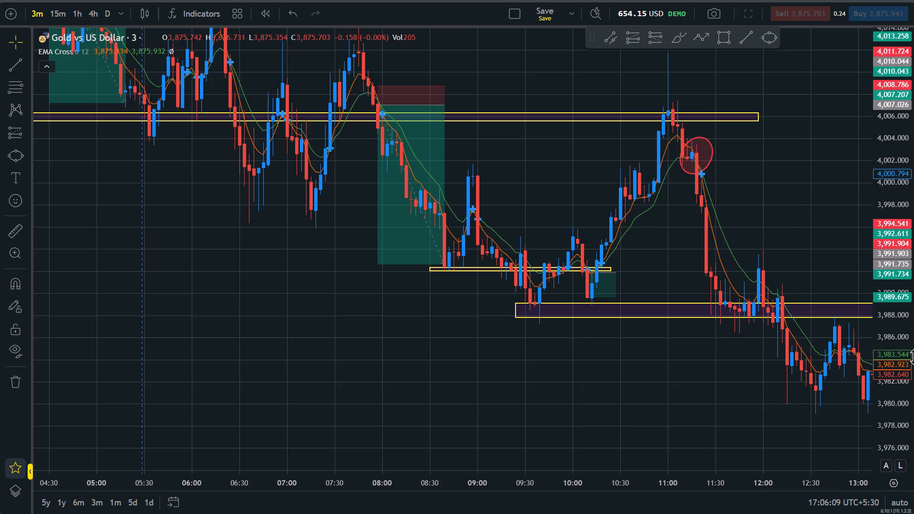
drag(913, 321, 907, 194)
scroll(694, 276, up, 2)
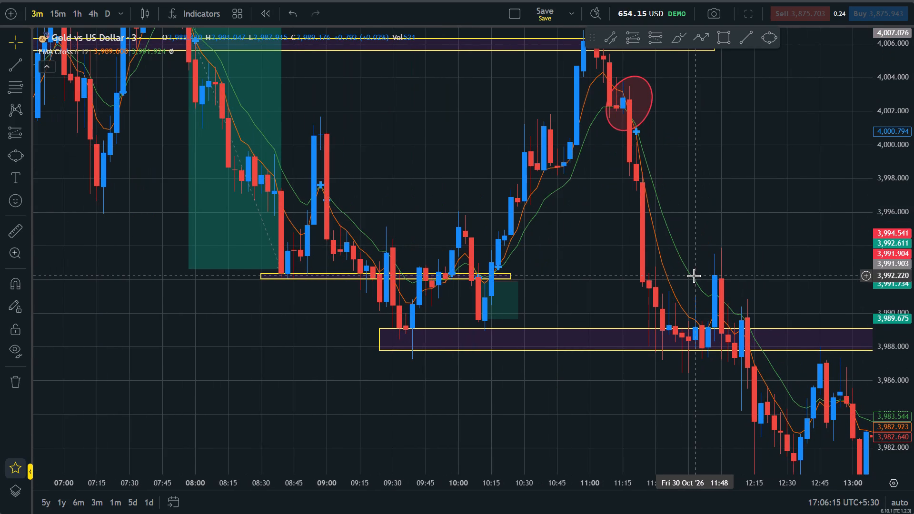
scroll(694, 276, up, 3)
drag(913, 407, 892, 157)
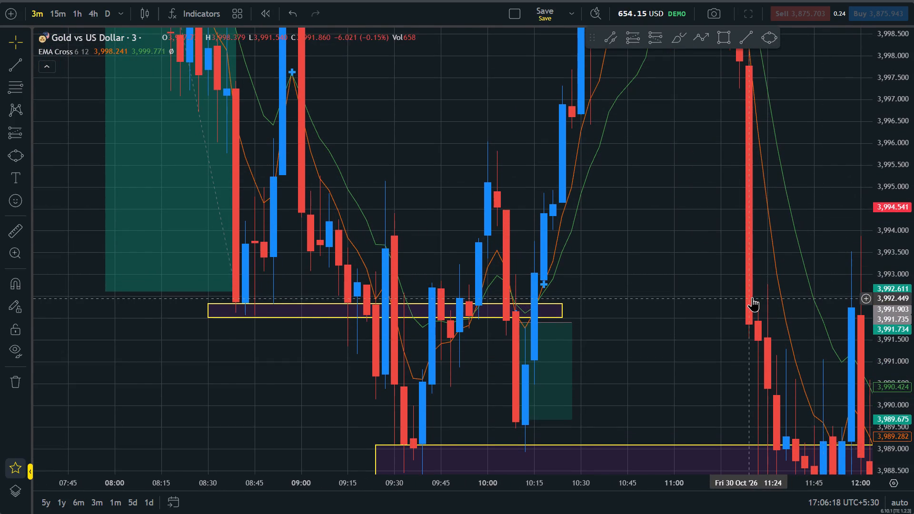
scroll(752, 297, up, 1)
drag(676, 309, 678, 299)
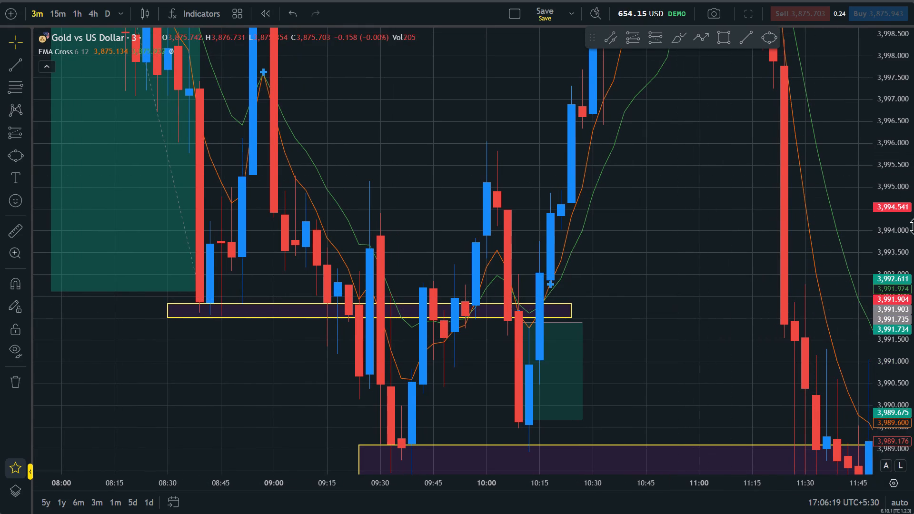
drag(913, 292, 913, 345)
drag(769, 336, 326, 507)
drag(575, 183, 638, 357)
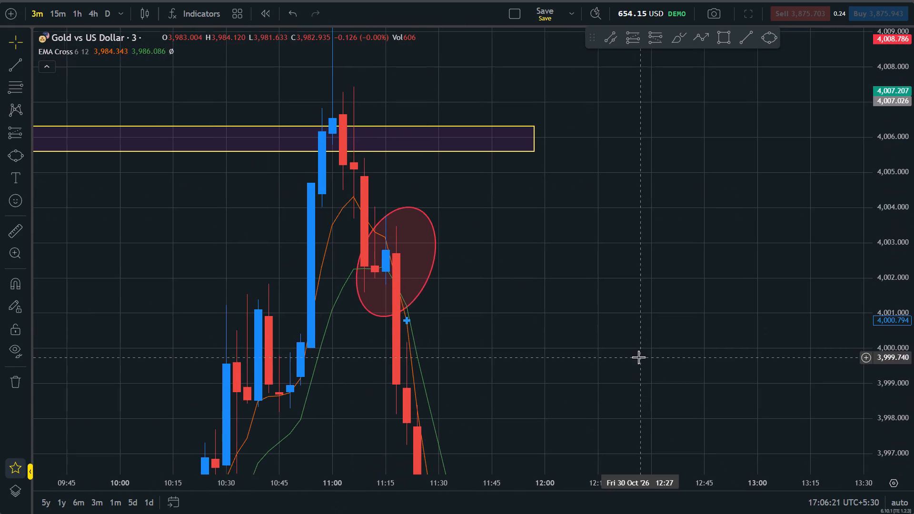
drag(913, 121, 906, 343)
scroll(635, 286, down, 4)
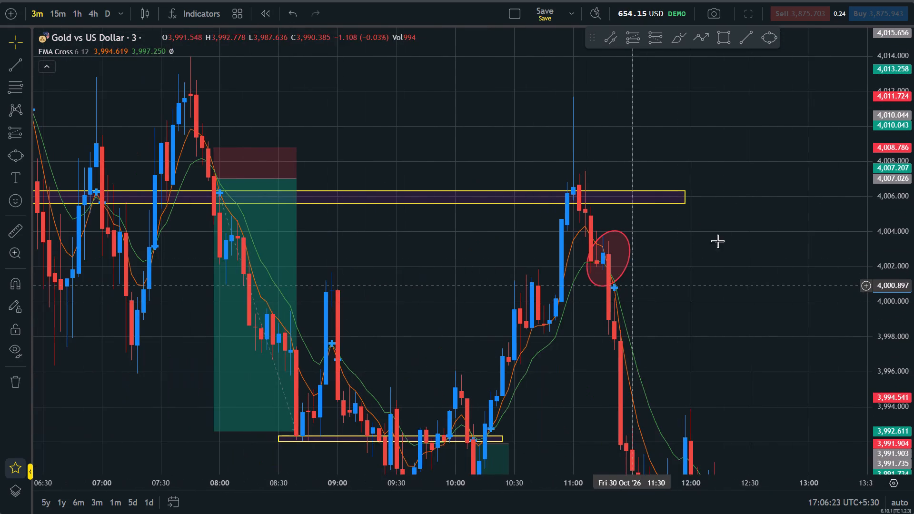
Review the gold short positions around 04:30 and 08:00 on 30 October against the zones near 4,016 and 4,006.
drag(913, 300, 913, 386)
drag(366, 264, 695, 369)
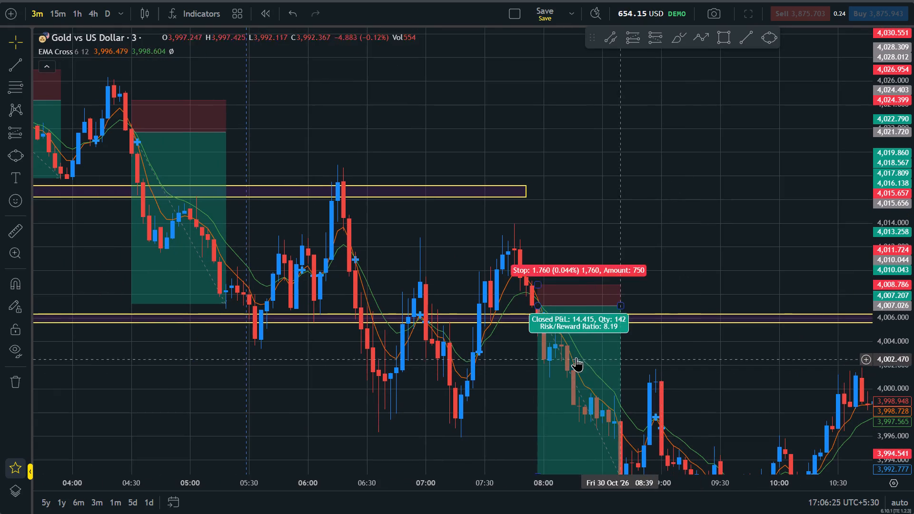
drag(505, 385, 631, 369)
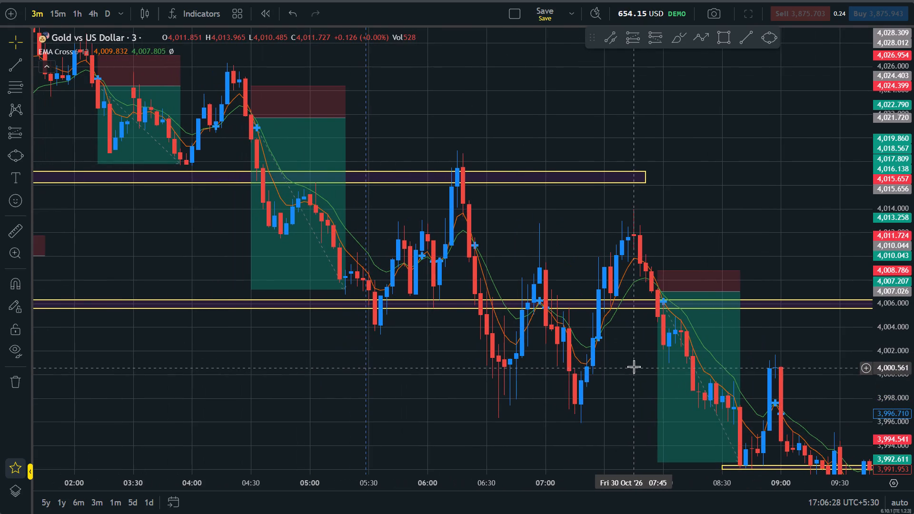
drag(572, 227, 570, 242)
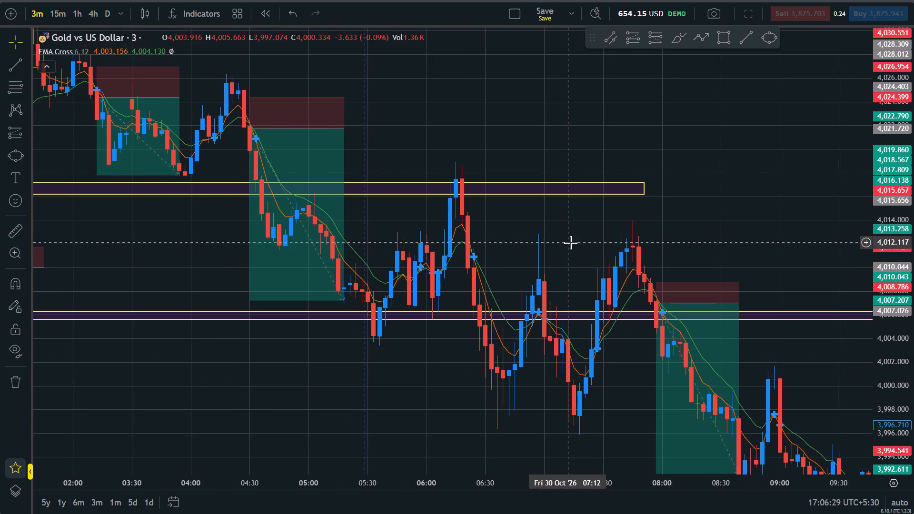
scroll(570, 242, right, 1)
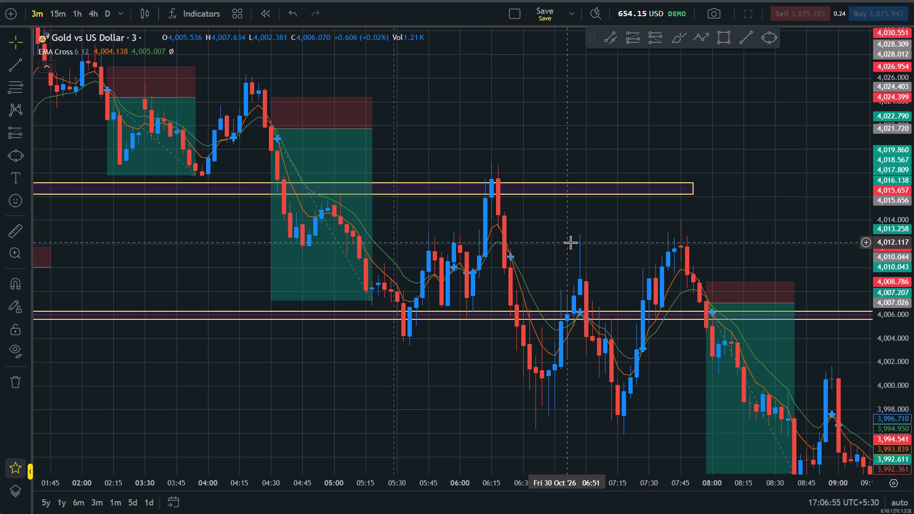
scroll(570, 242, up, 1)
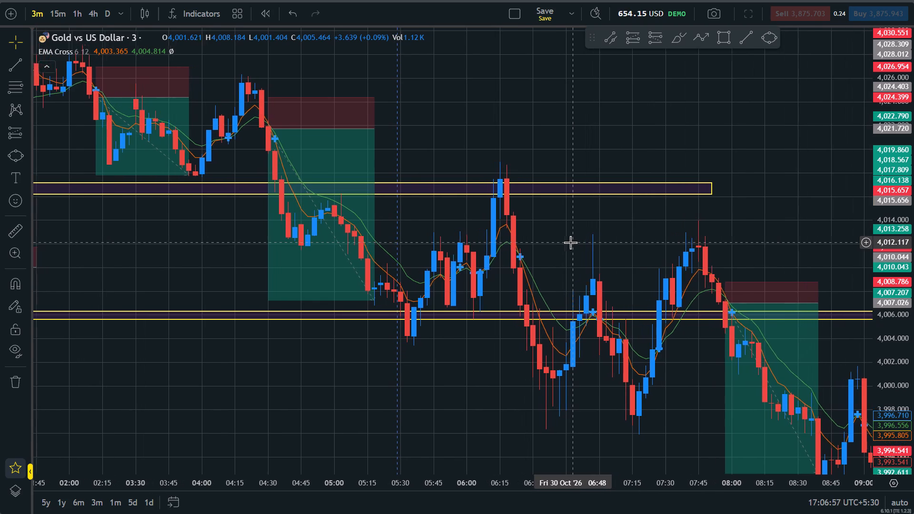
scroll(570, 242, up, 1)
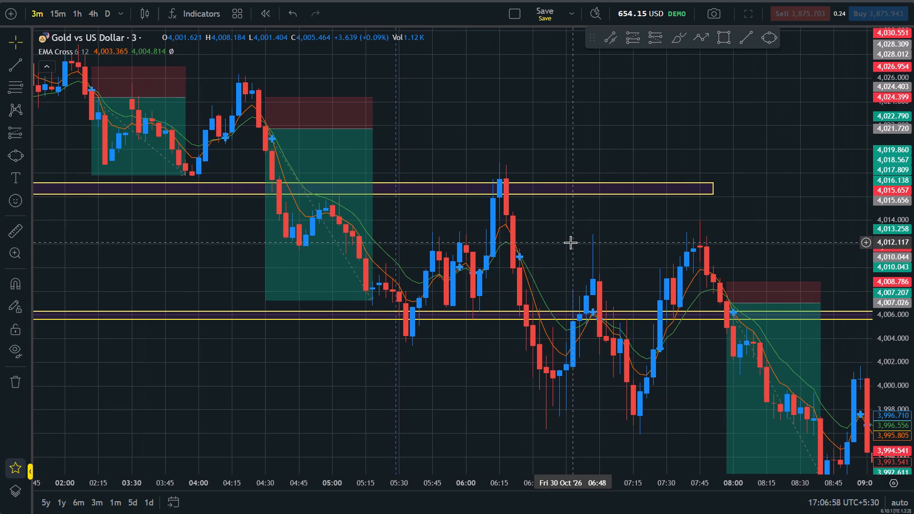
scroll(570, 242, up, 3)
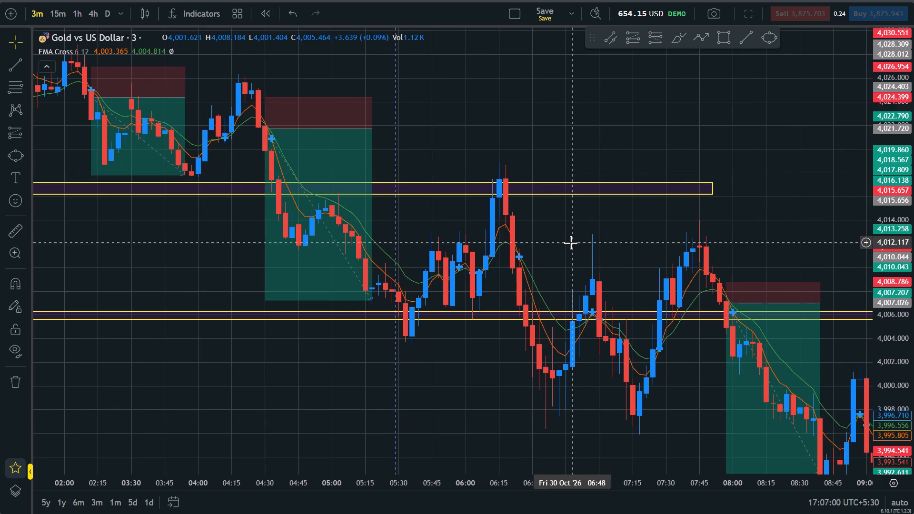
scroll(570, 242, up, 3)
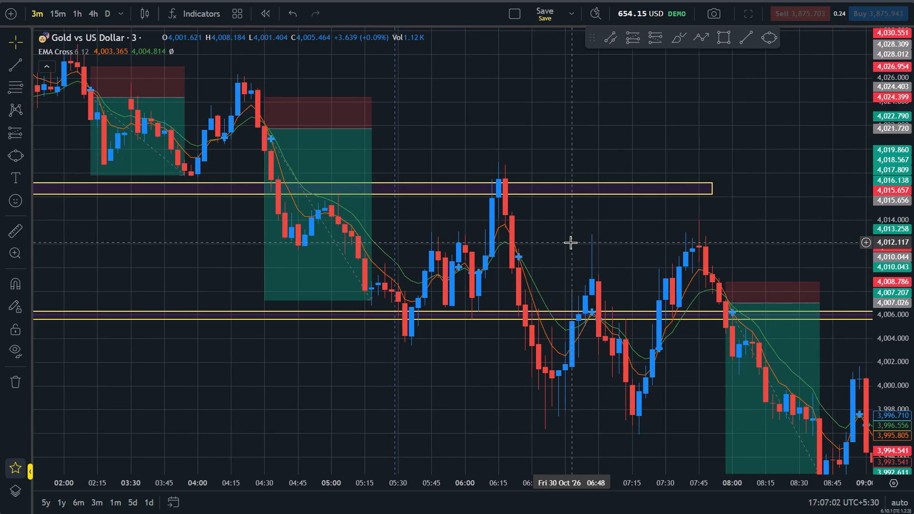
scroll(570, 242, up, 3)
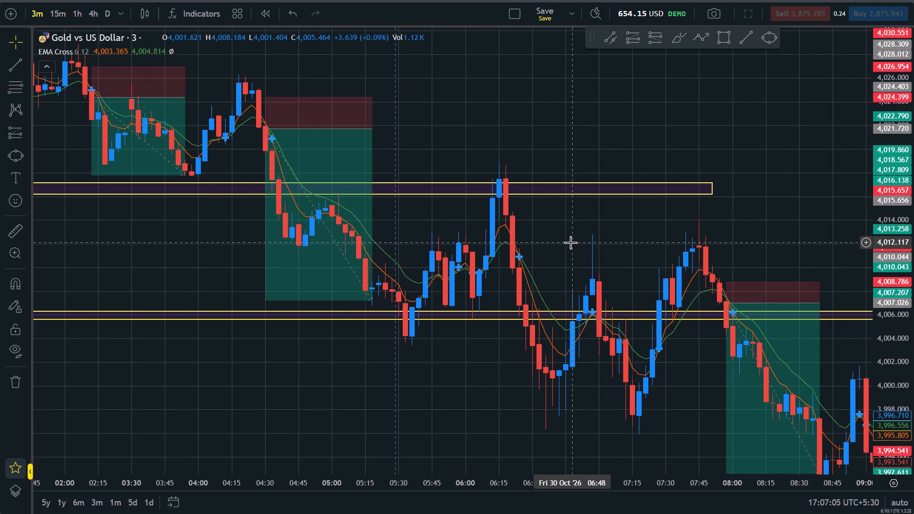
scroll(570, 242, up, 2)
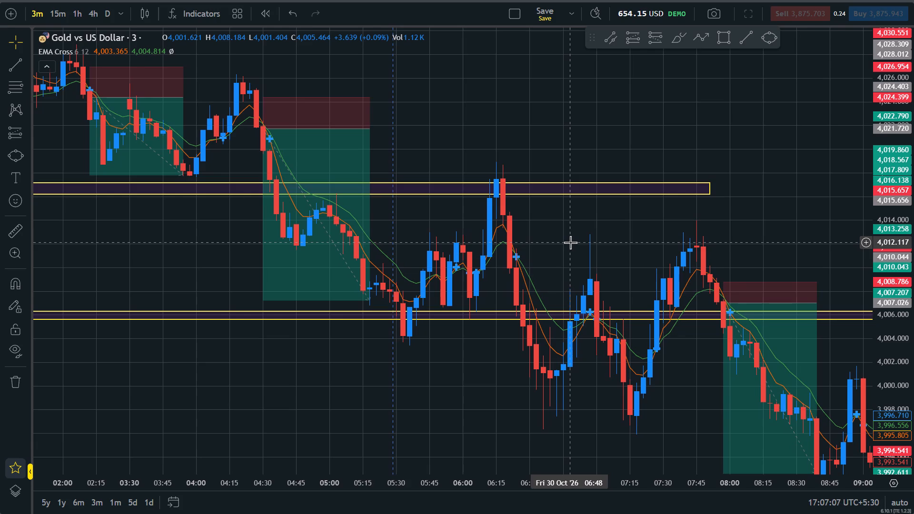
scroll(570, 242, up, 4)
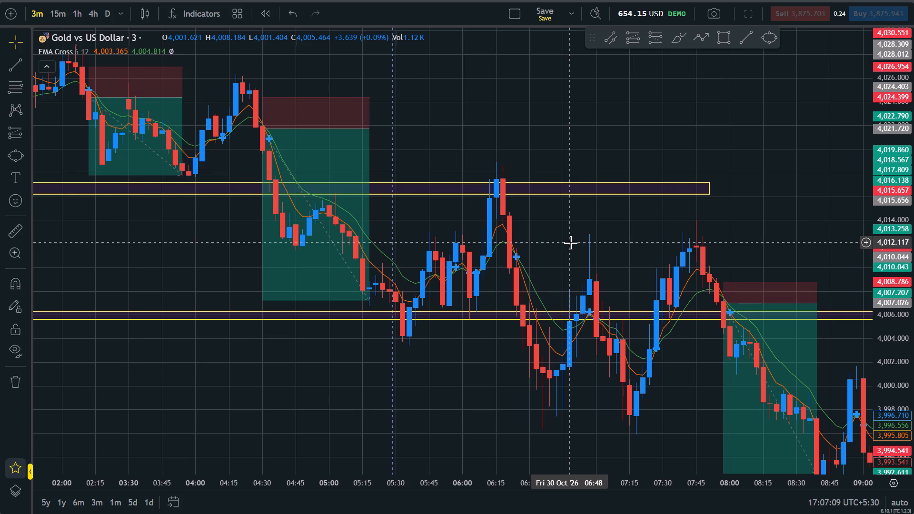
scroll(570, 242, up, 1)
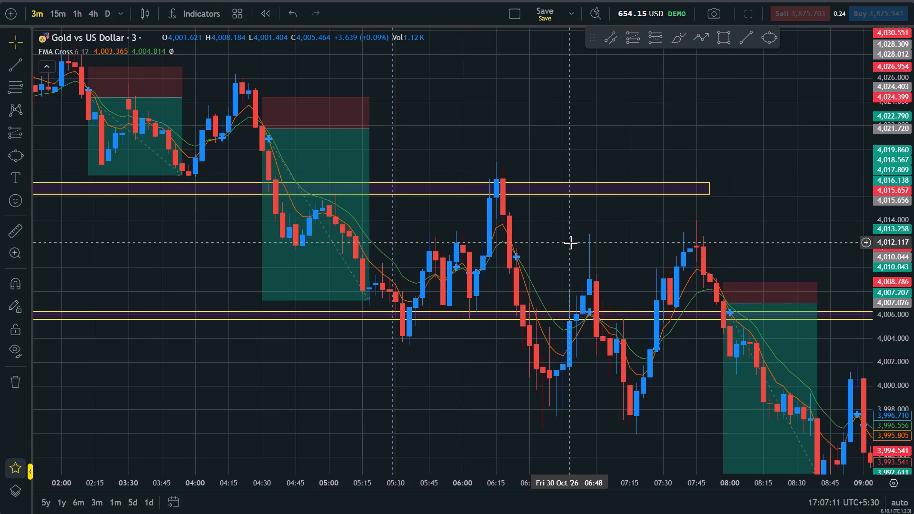
Review the gold short positions around 02:15 and 04:30 on 30 October against the zone near 4,016.
scroll(570, 242, right, 1)
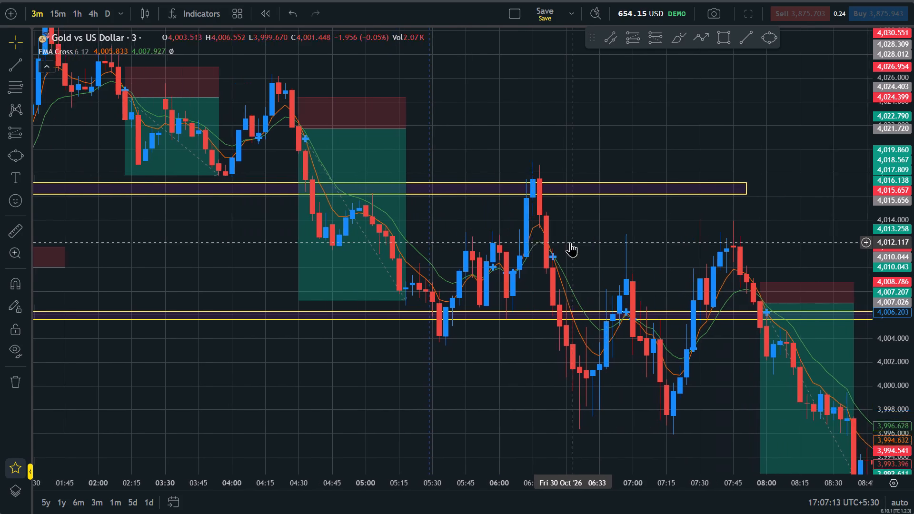
scroll(570, 242, right, 1)
drag(250, 224, 599, 375)
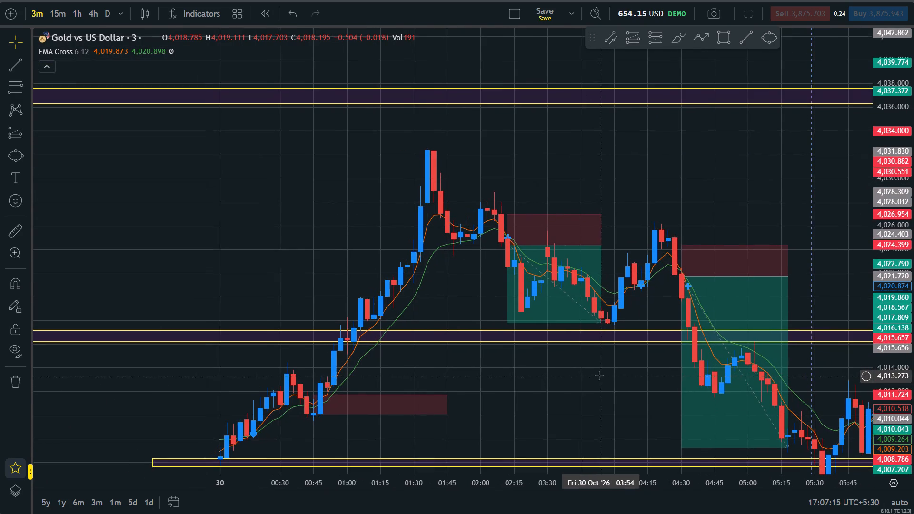
drag(913, 351, 900, 171)
drag(828, 324, 621, 279)
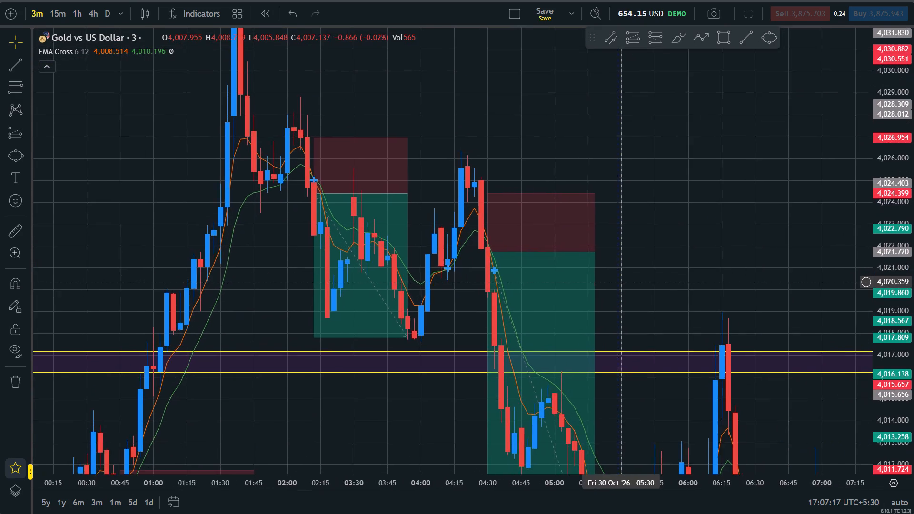
drag(621, 279, 621, 278)
scroll(621, 278, down, 2)
drag(913, 223, 913, 356)
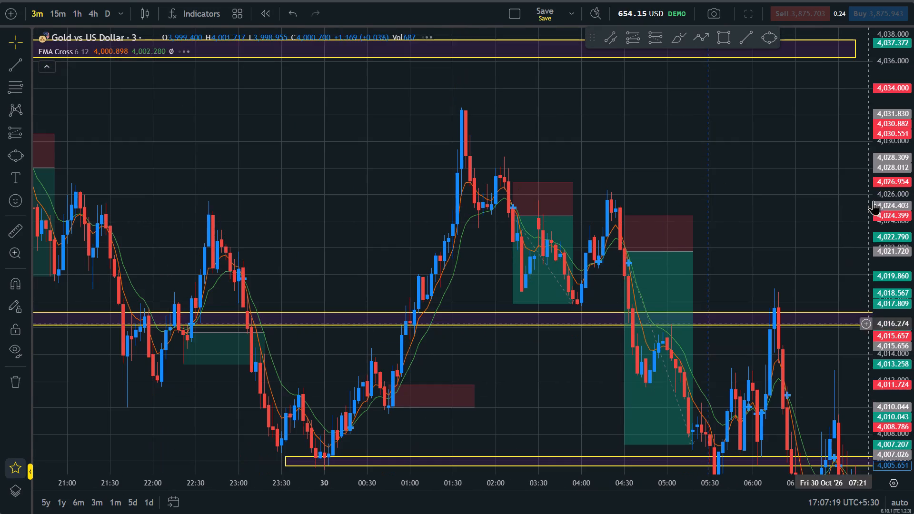
scroll(815, 202, up, 3)
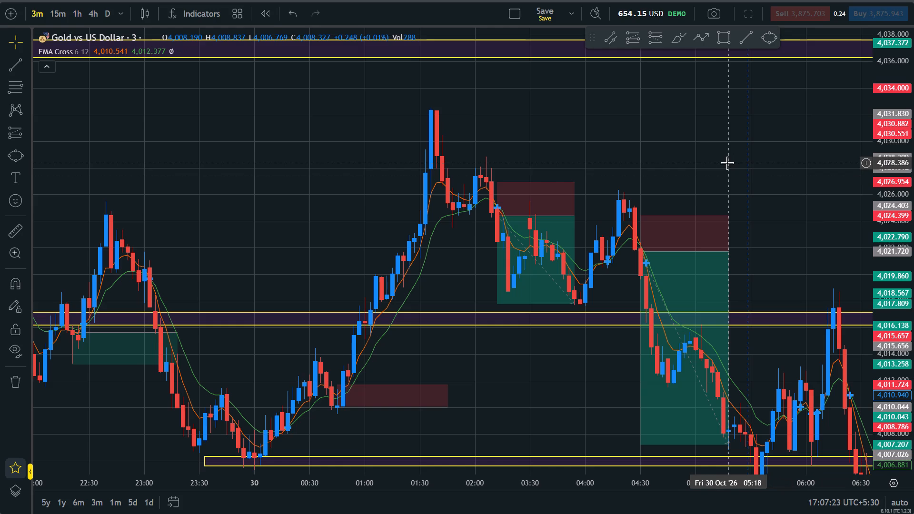
click(727, 182)
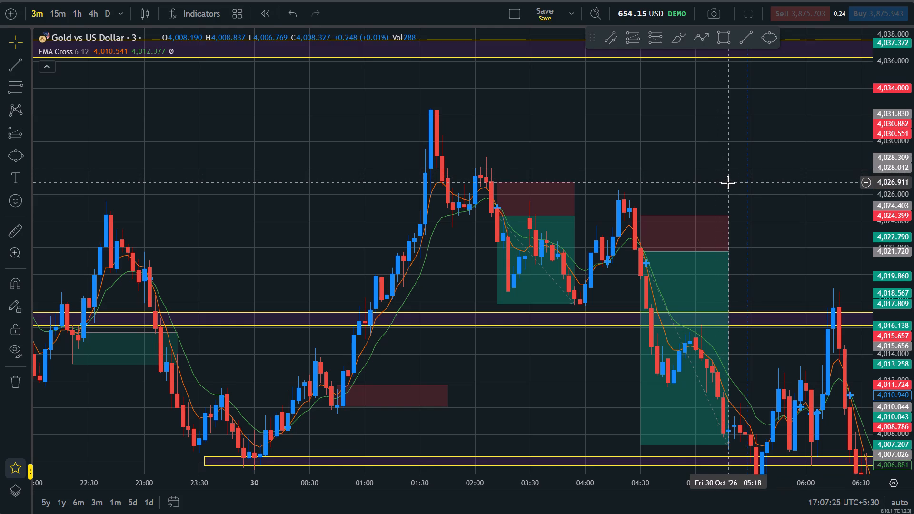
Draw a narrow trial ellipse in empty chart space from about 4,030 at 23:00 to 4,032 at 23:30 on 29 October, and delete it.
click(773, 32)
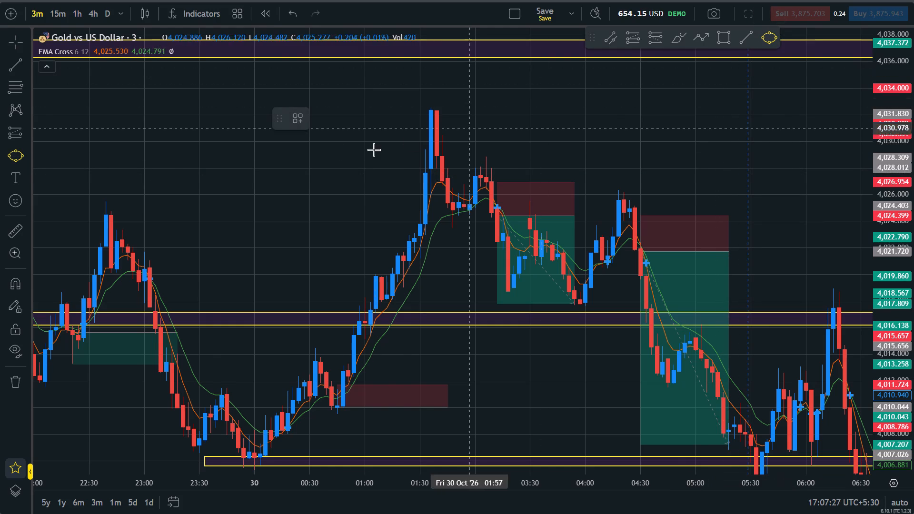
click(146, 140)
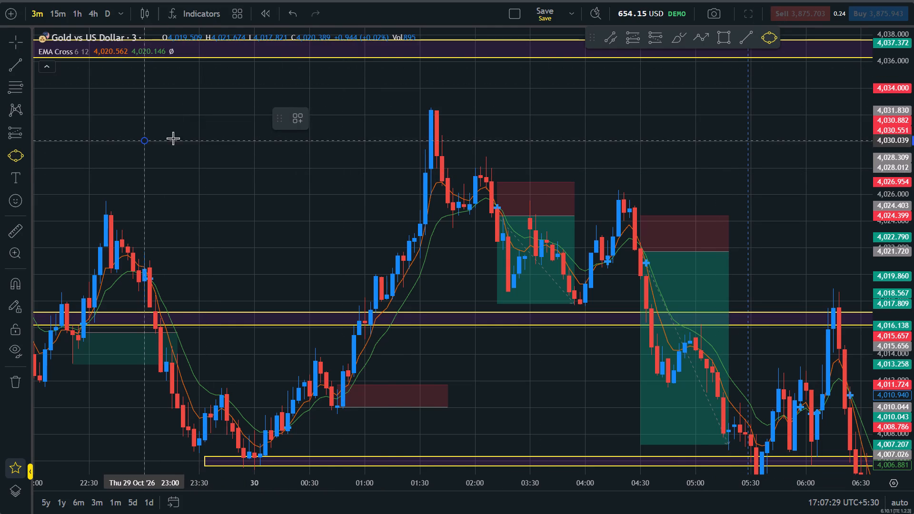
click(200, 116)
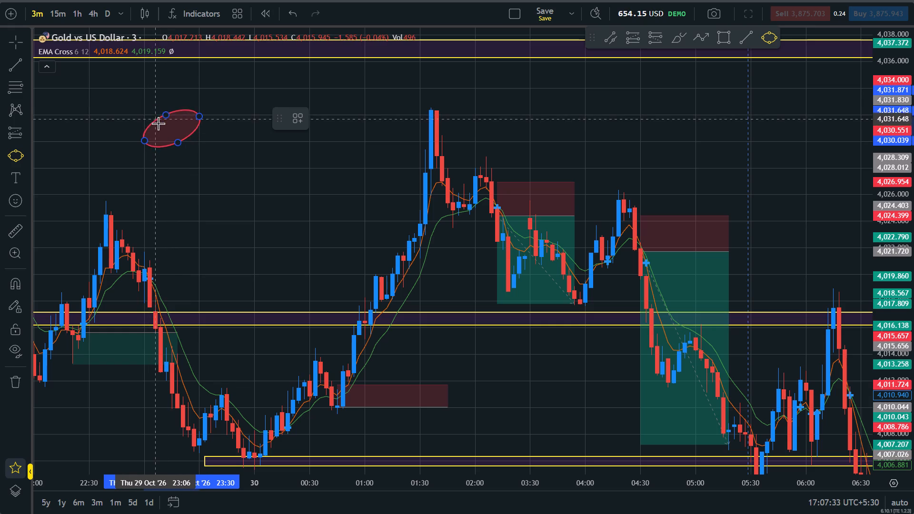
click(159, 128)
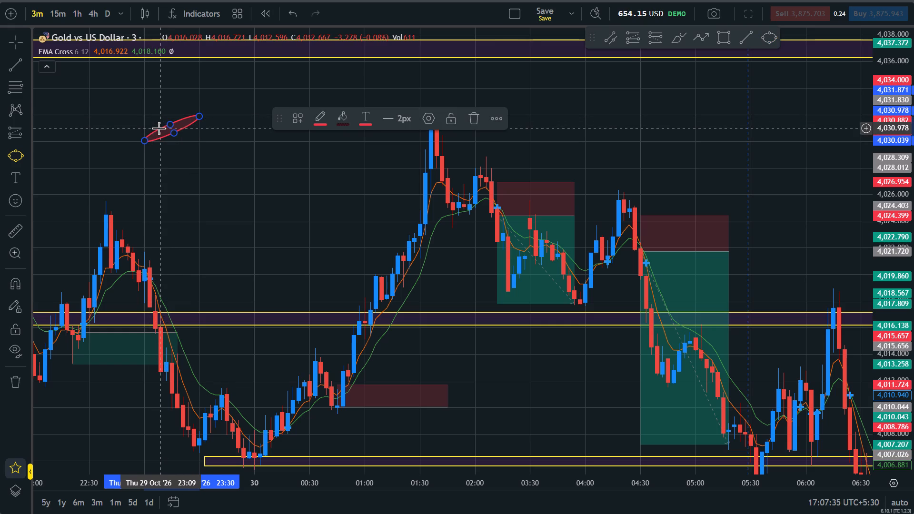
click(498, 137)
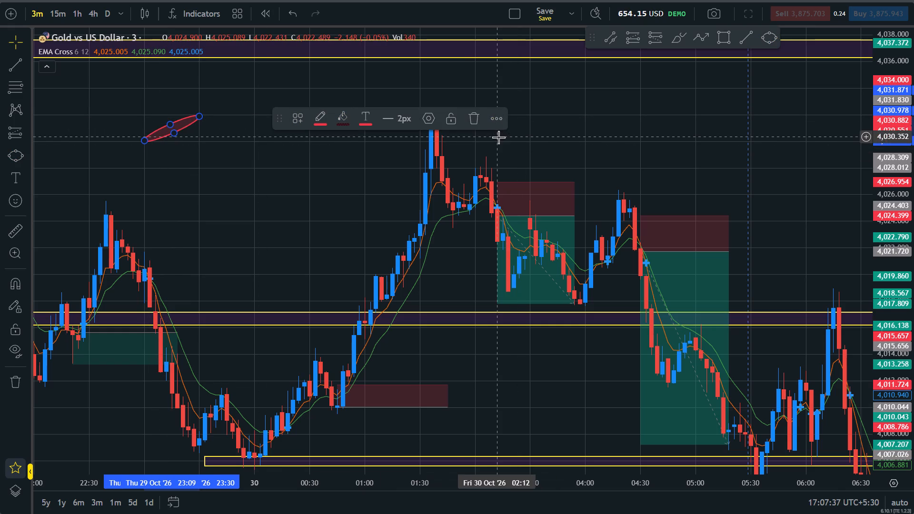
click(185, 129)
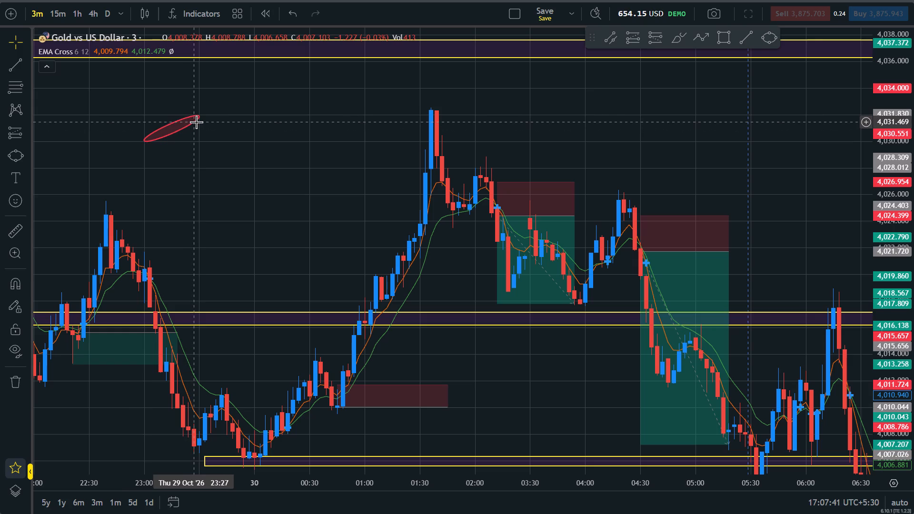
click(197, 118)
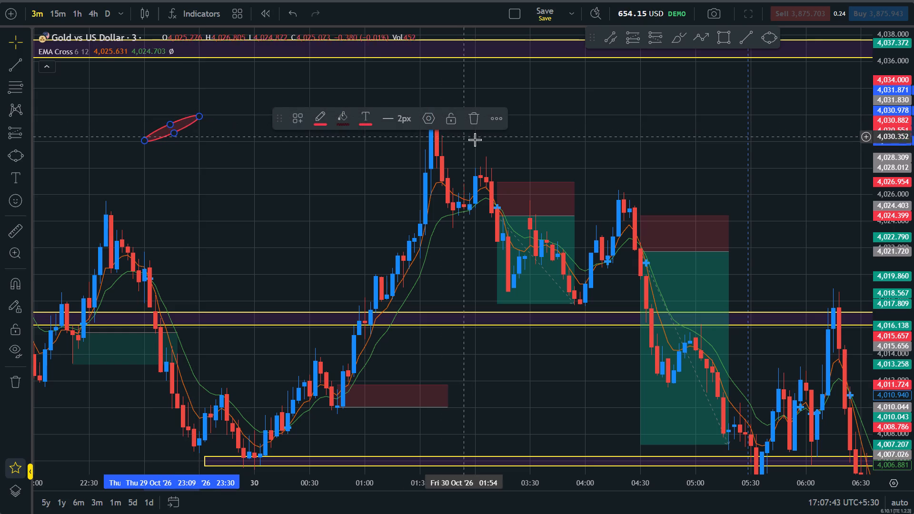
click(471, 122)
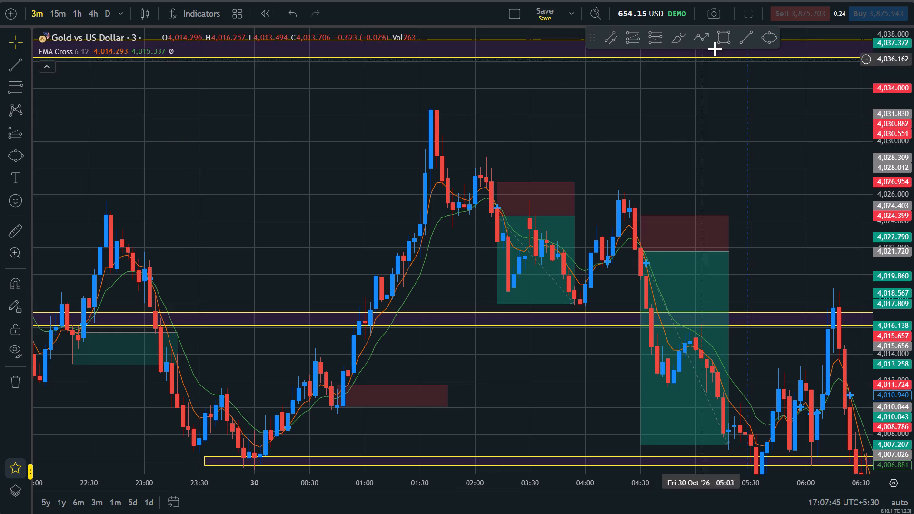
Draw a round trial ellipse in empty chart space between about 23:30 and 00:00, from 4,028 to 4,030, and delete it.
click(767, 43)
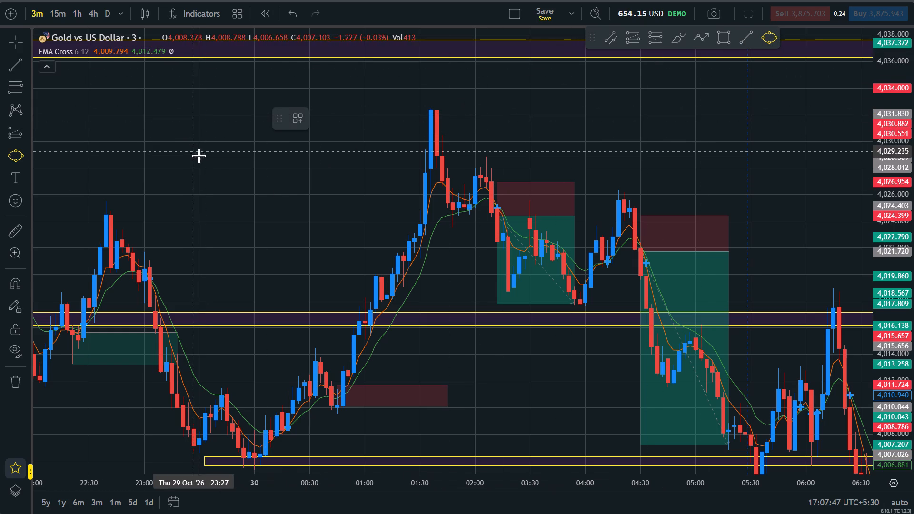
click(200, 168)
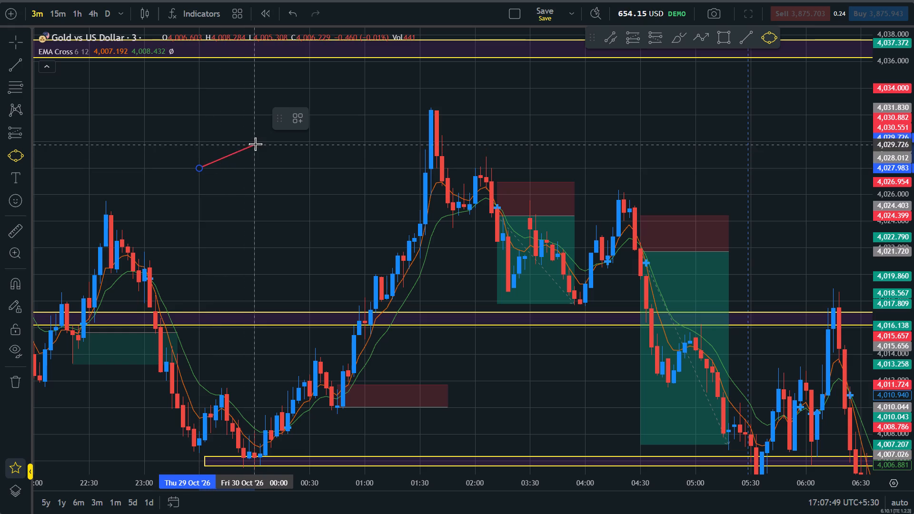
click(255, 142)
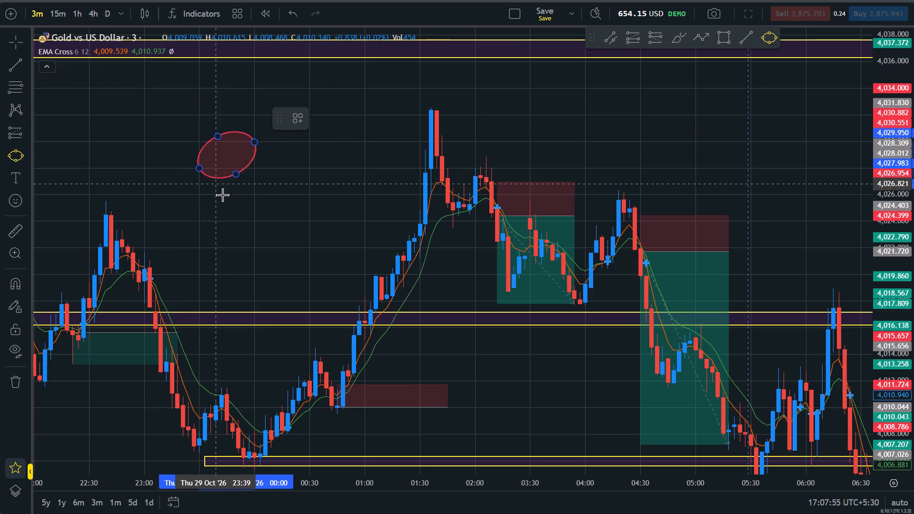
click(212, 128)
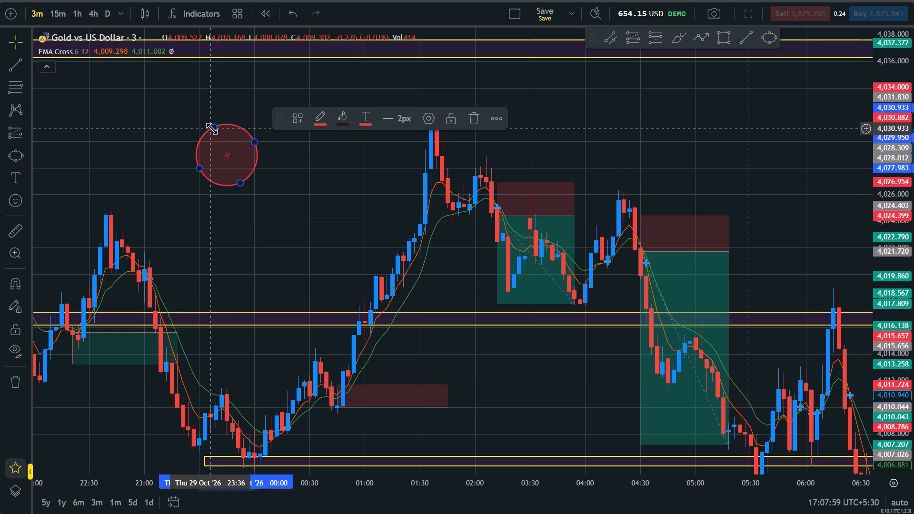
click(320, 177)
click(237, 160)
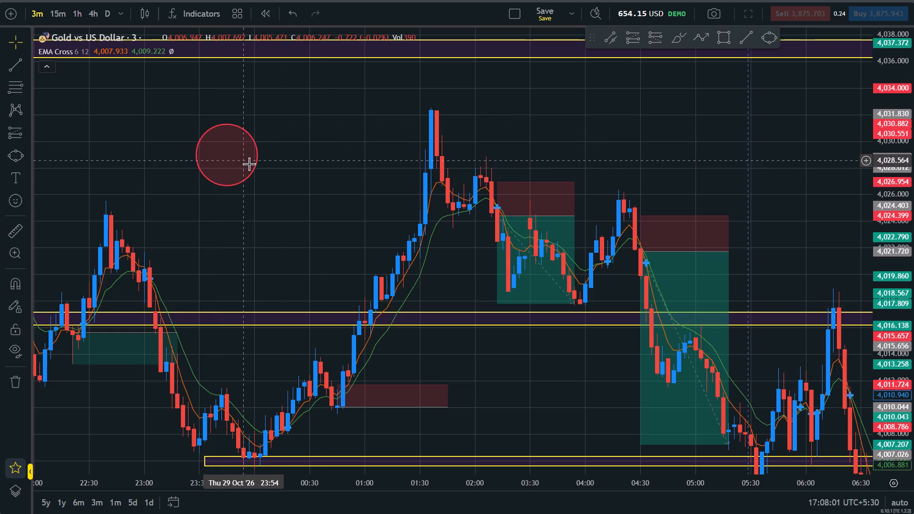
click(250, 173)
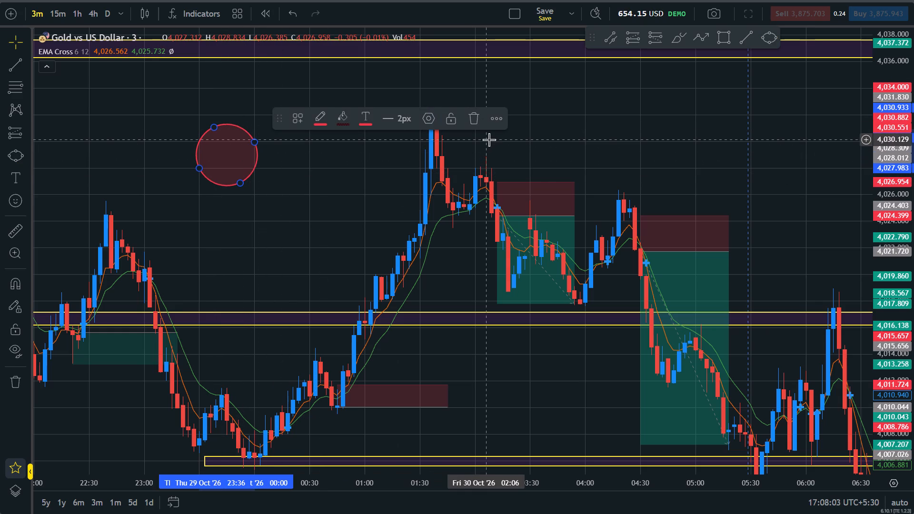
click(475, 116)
Examine the gold candles and EMAs around the 04:30 and 08:00 shorts and the zones near 4,016 and 4,006.
scroll(475, 116, up, 1)
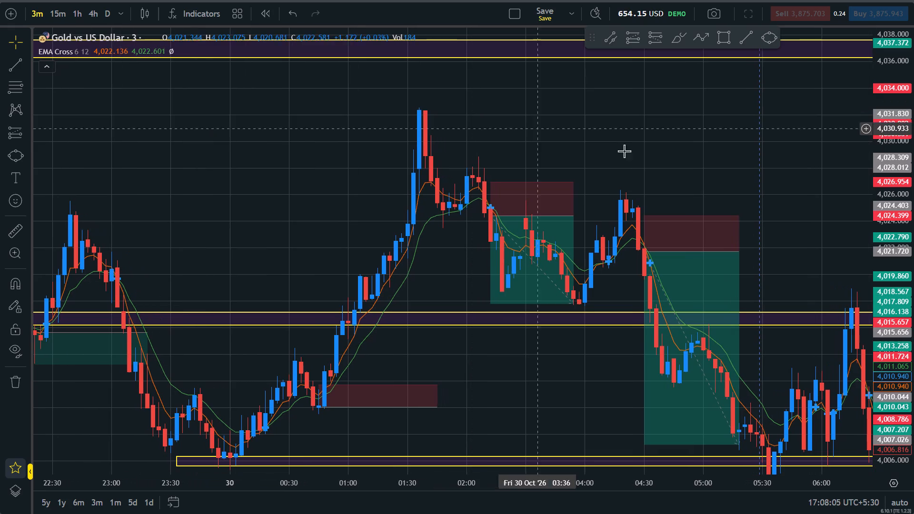
drag(803, 184, 713, 176)
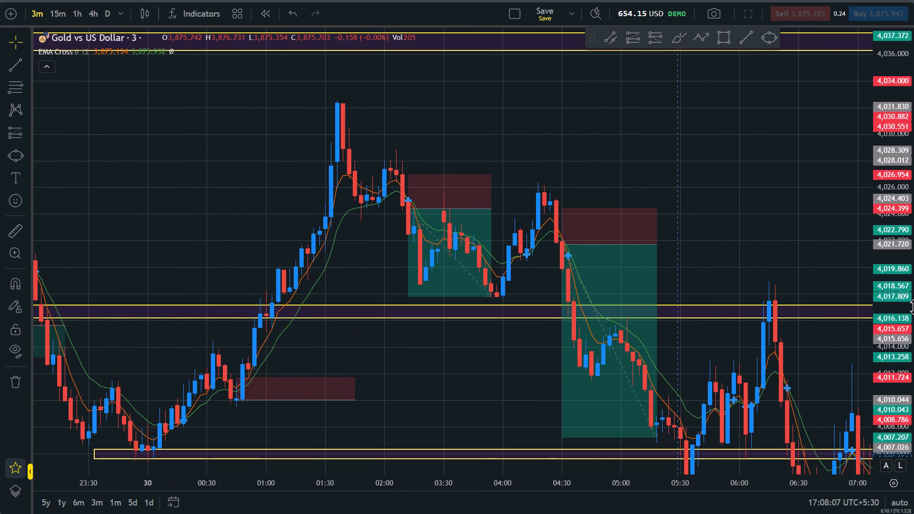
drag(912, 304, 911, 240)
scroll(717, 236, down, 2)
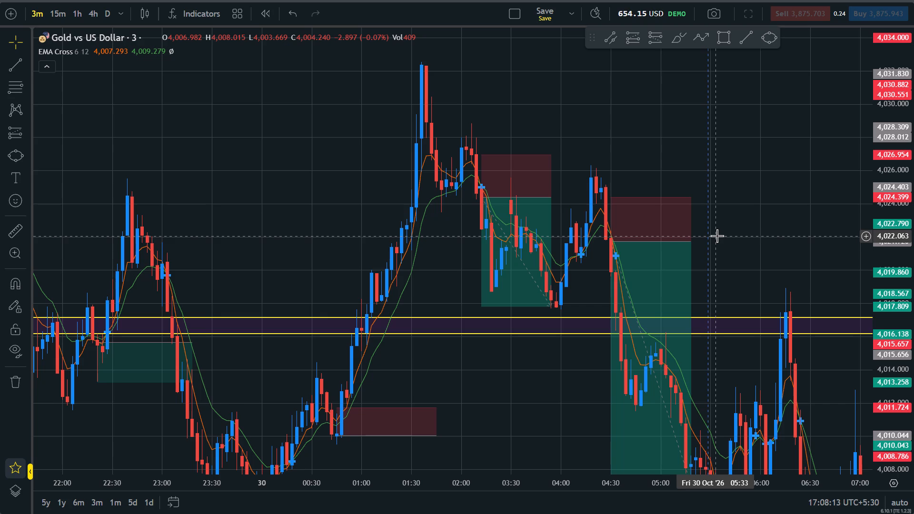
scroll(717, 236, up, 1)
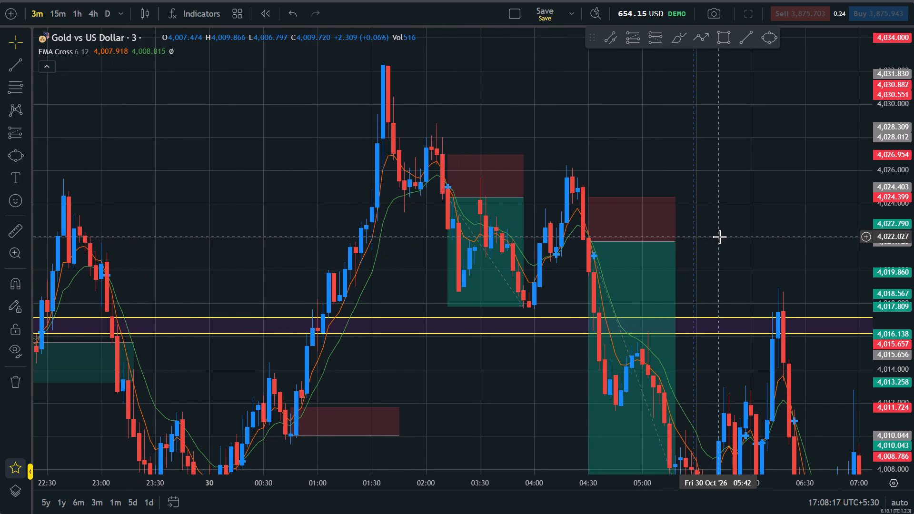
scroll(719, 237, up, 2)
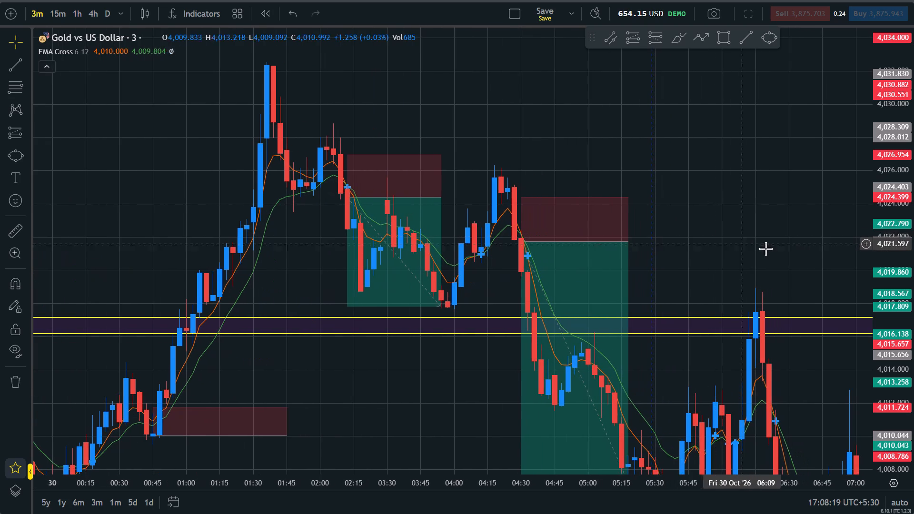
drag(773, 253, 443, 1)
drag(589, 188, 536, 201)
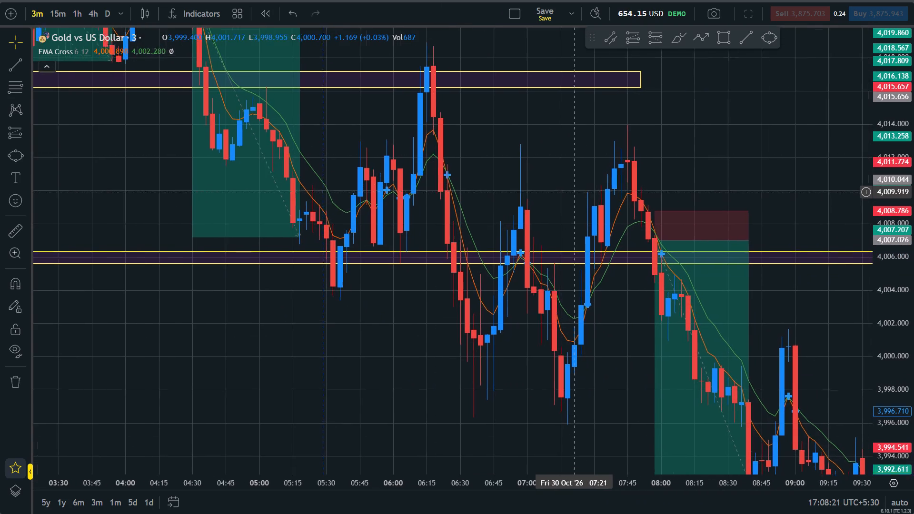
drag(536, 201, 499, 208)
drag(913, 258, 913, 324)
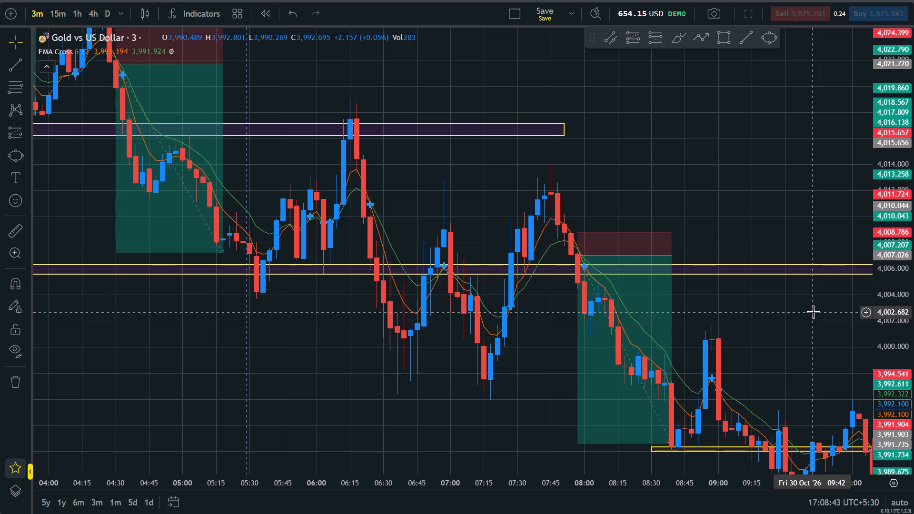
Circle the EMA area around 07:50 on 30 October, just before the 08:00 short, with an ellipse between about 4,007 and 4,010.
click(683, 37)
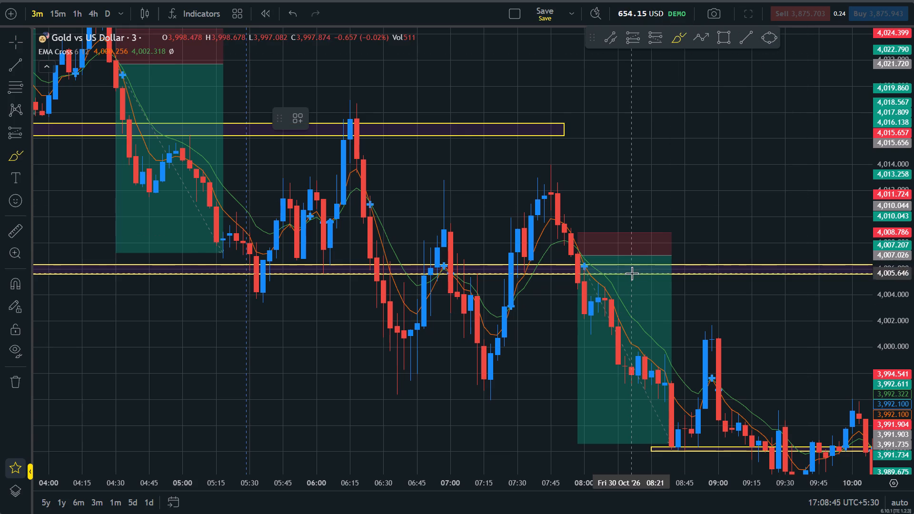
right_click(731, 210)
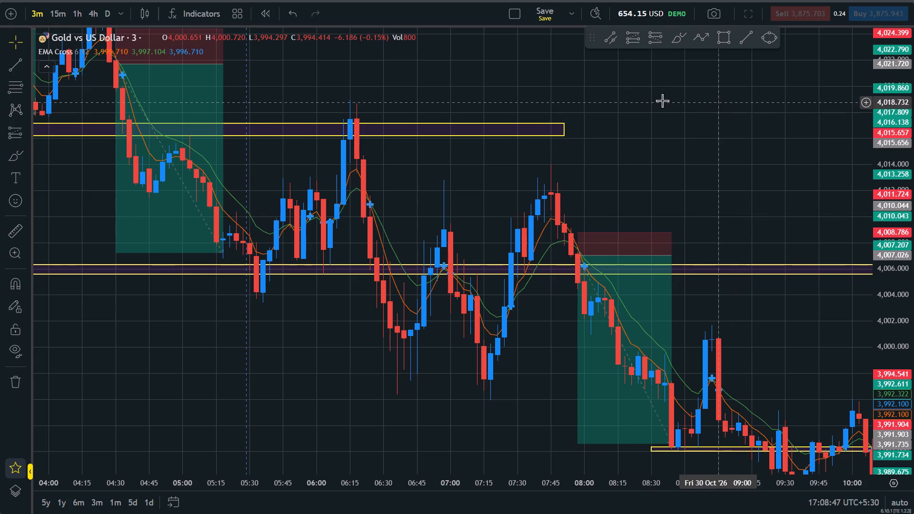
click(761, 37)
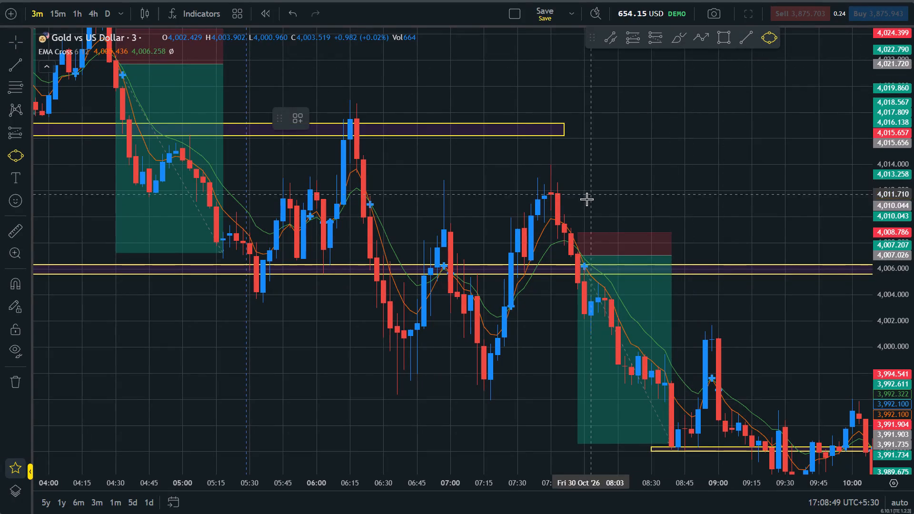
click(550, 220)
click(578, 254)
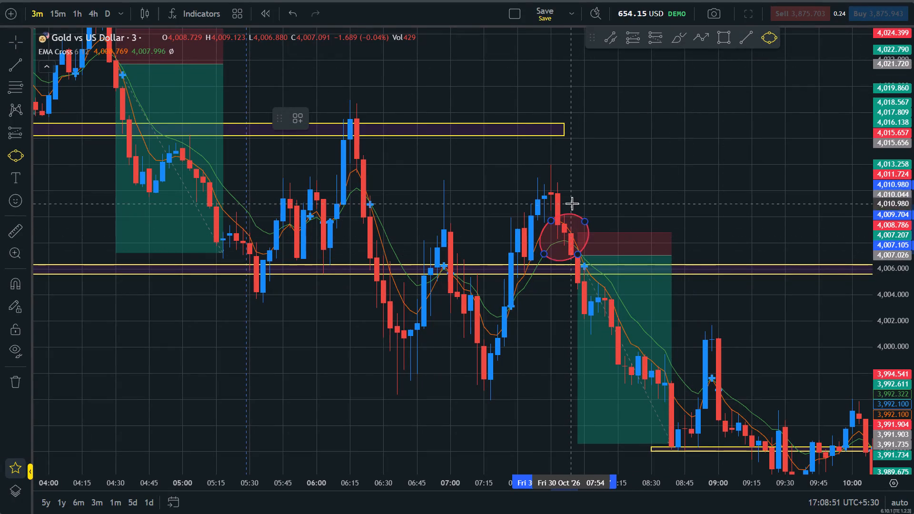
click(572, 214)
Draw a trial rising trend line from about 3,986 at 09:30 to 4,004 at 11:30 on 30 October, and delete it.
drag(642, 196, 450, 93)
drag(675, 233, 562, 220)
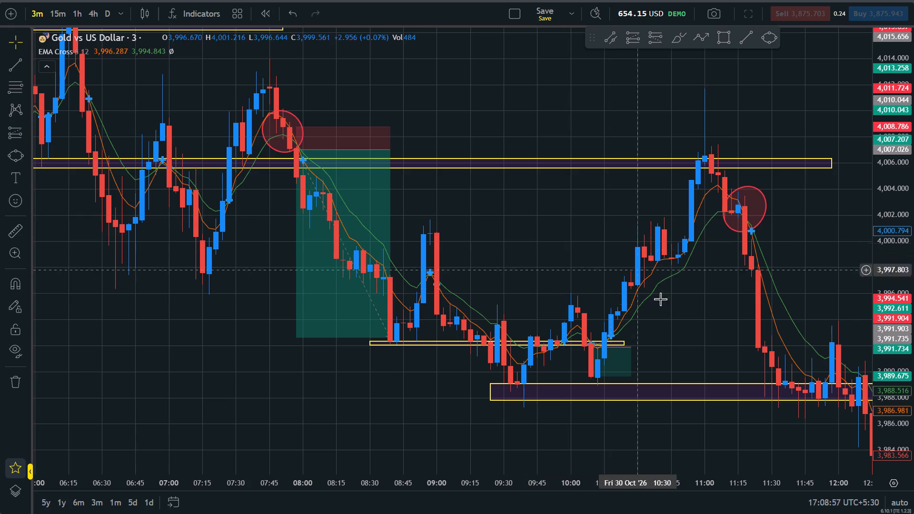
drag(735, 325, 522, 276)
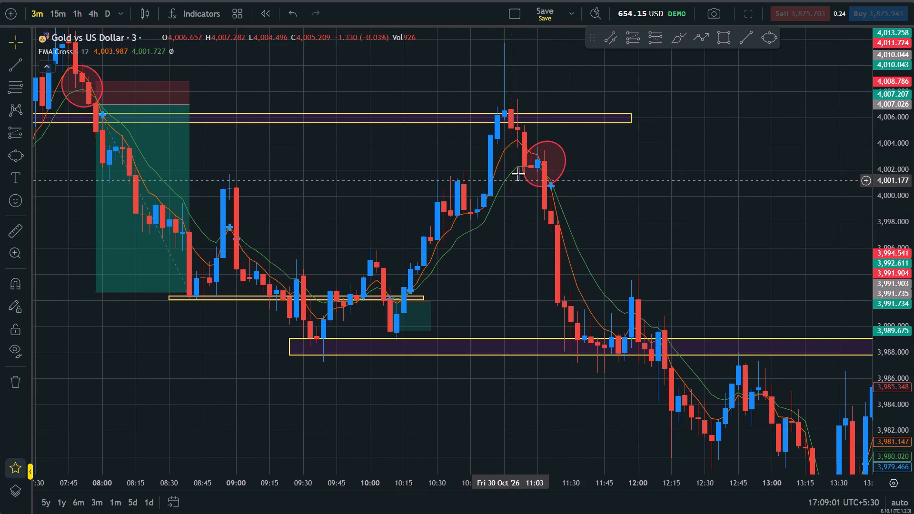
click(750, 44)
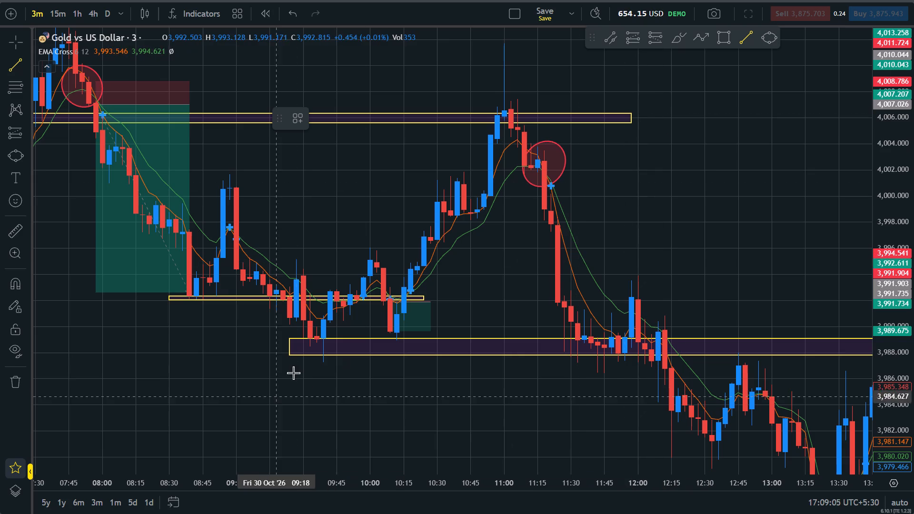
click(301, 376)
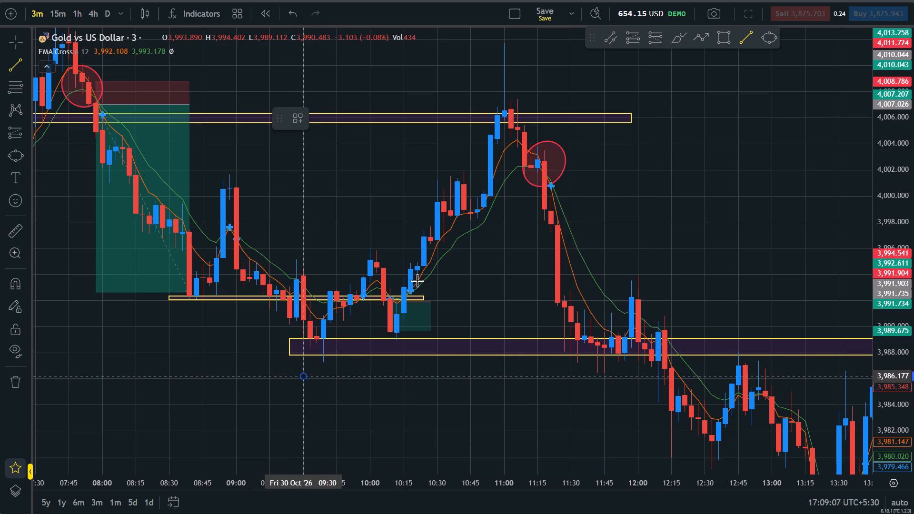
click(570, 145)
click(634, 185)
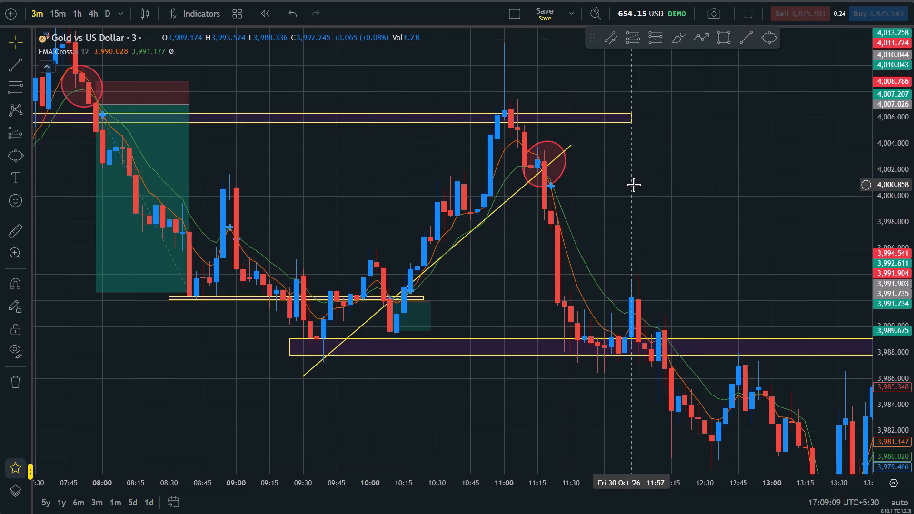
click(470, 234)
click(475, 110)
Examine the gold candles and EMAs around the circled 11:15 area and the zones near 4,006 and 3,988.
drag(715, 219, 791, 263)
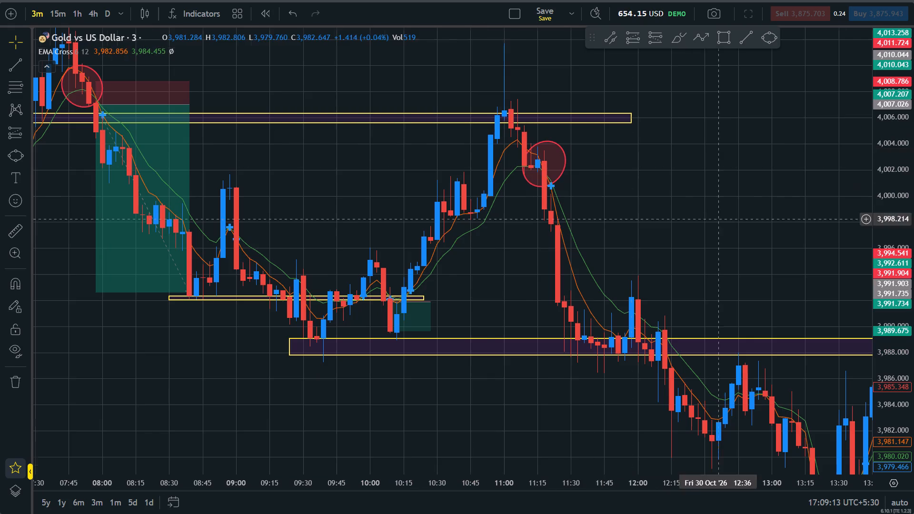
drag(791, 263, 821, 272)
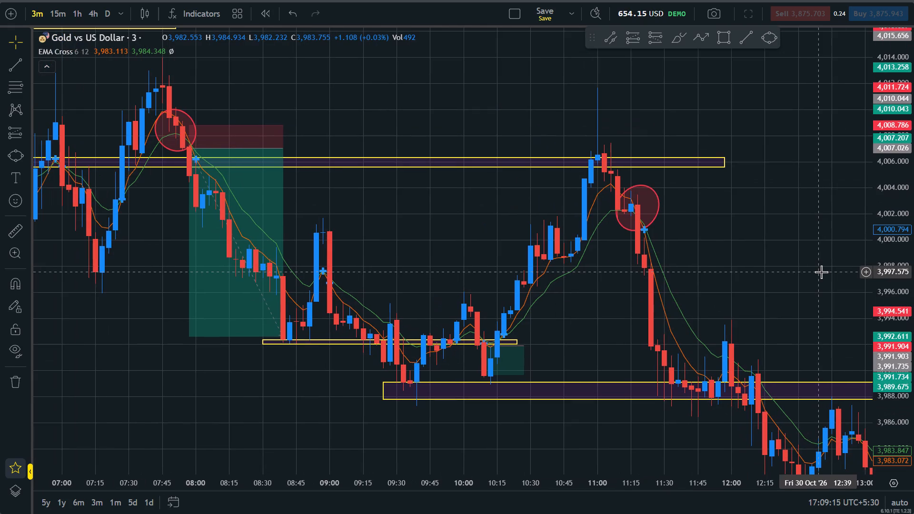
scroll(821, 272, up, 1)
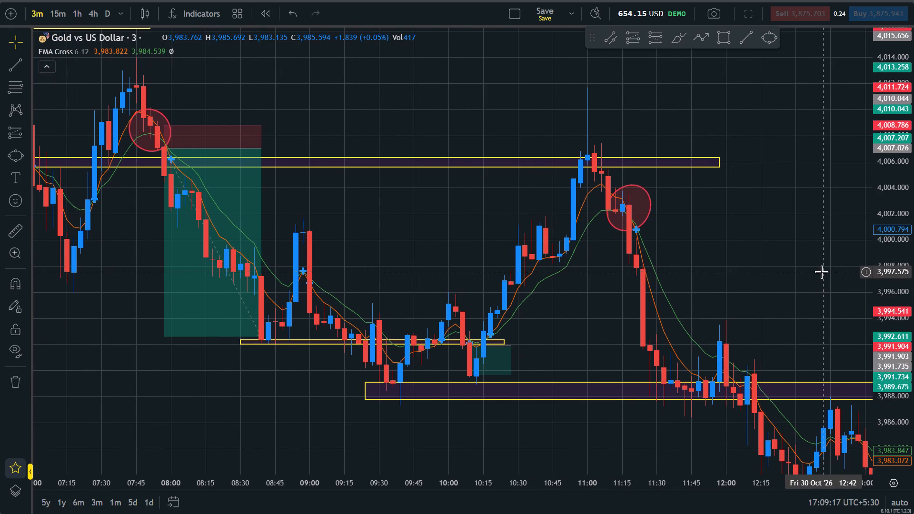
scroll(821, 272, up, 1)
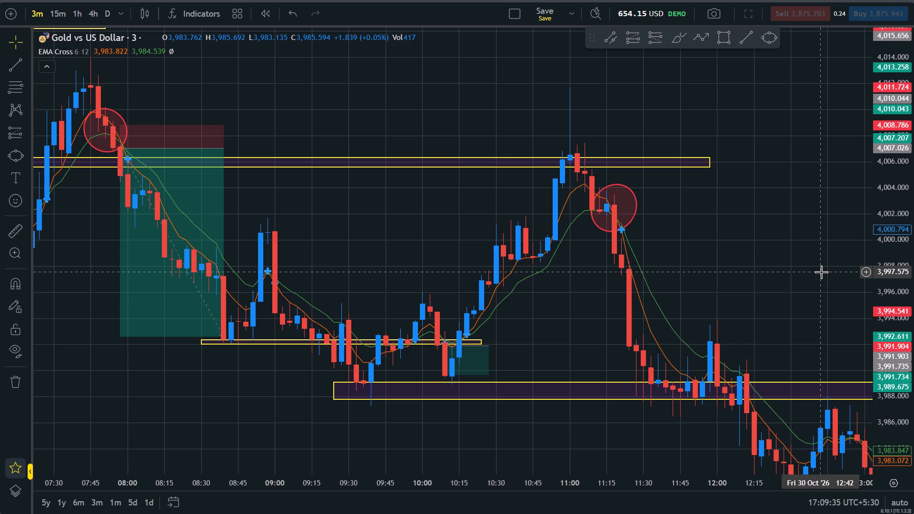
scroll(821, 272, up, 2)
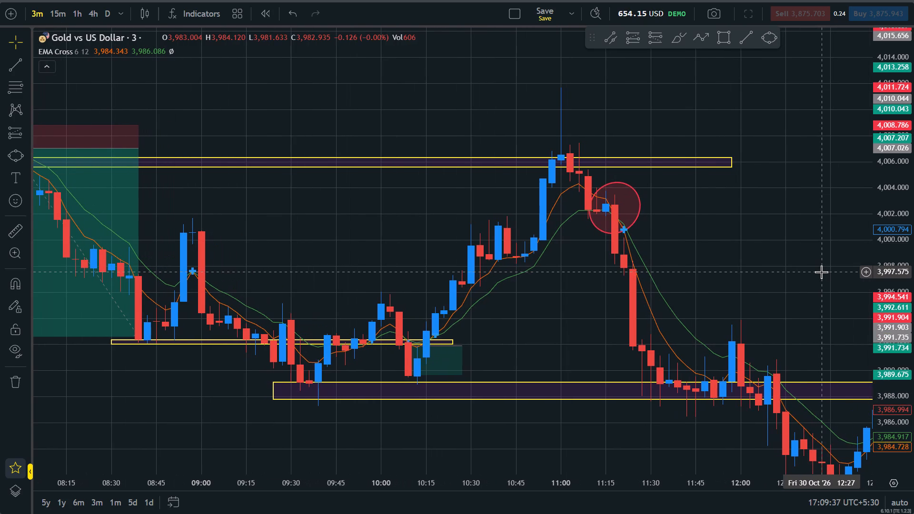
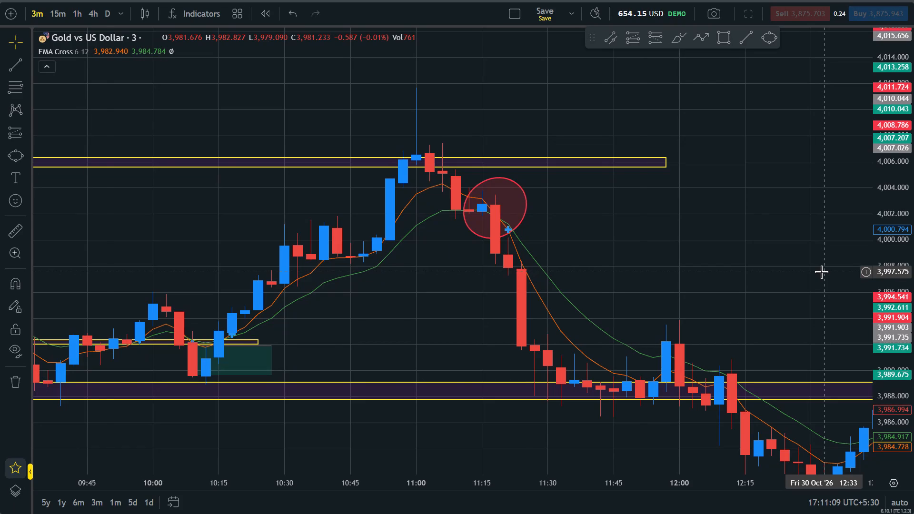
Examine the gold candles and EMAs around the circled 07:50 and 11:15 areas on 30 October and the zone near 4,006.
scroll(821, 272, down, 1)
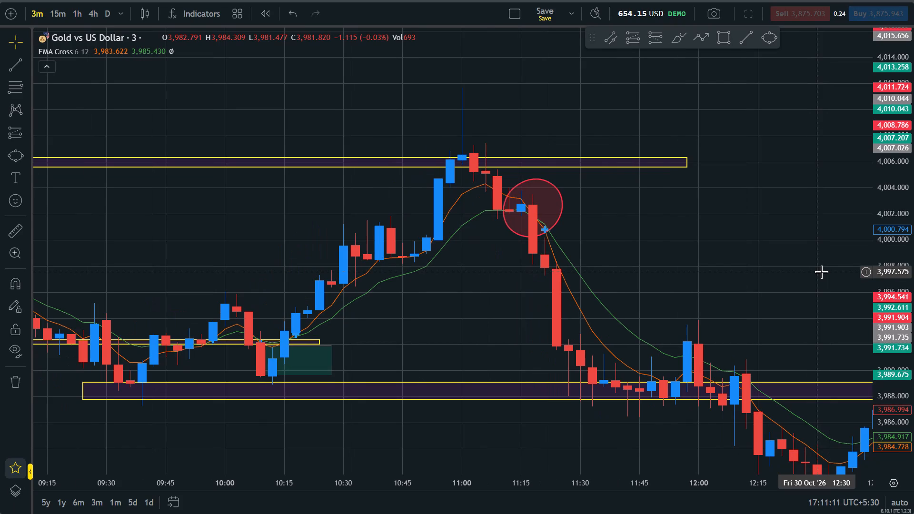
scroll(821, 272, down, 9)
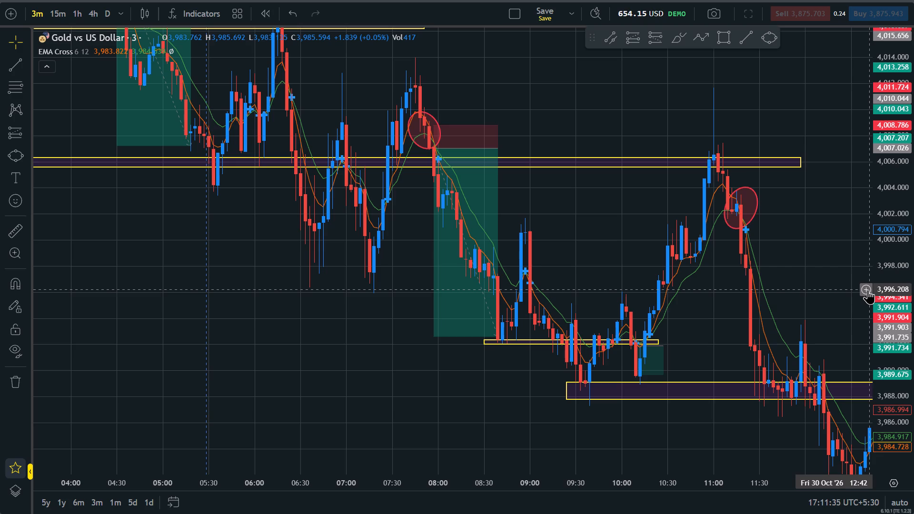
scroll(868, 289, up, 1)
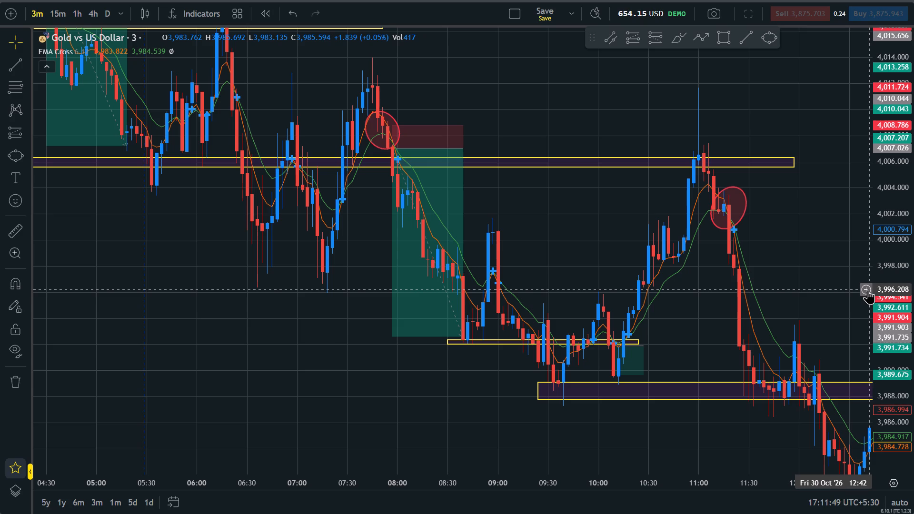
scroll(868, 289, up, 1)
drag(620, 219, 689, 279)
drag(622, 146, 699, 167)
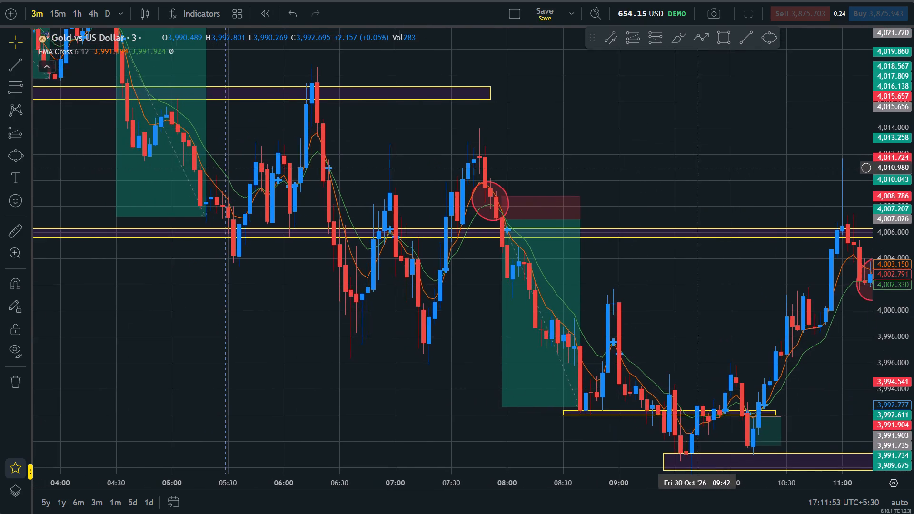
drag(699, 167, 699, 166)
drag(399, 140, 462, 199)
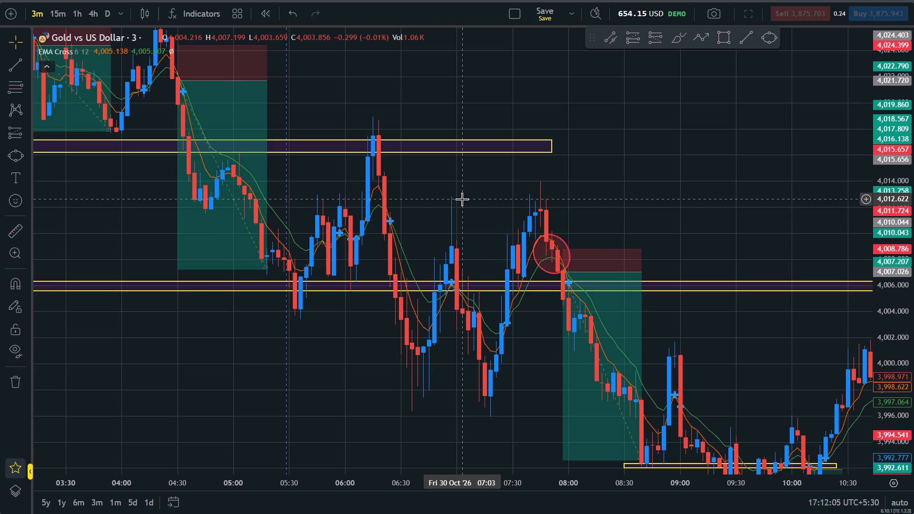
scroll(462, 199, up, 1)
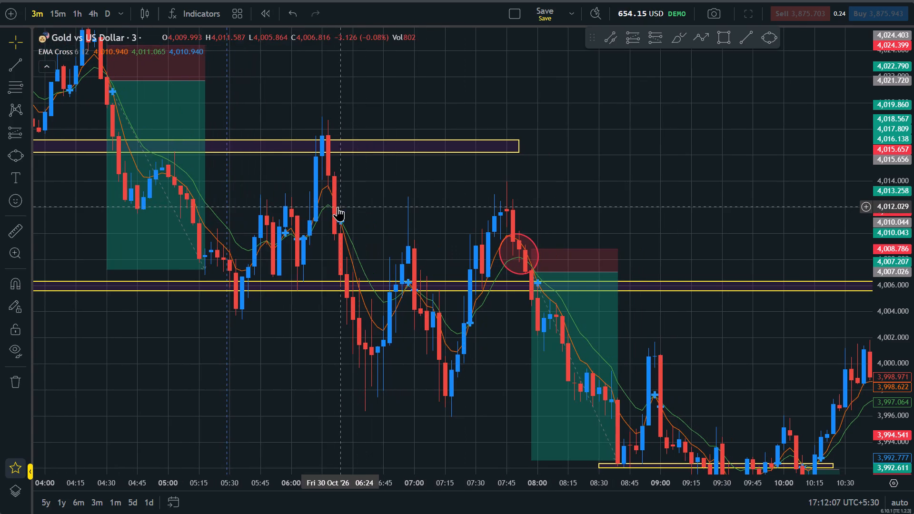
Examine the EMA crosses at the shorts around 02:15 and 04:30 on 30 October and the zone near 4,016.
drag(338, 207, 633, 228)
drag(583, 104, 608, 165)
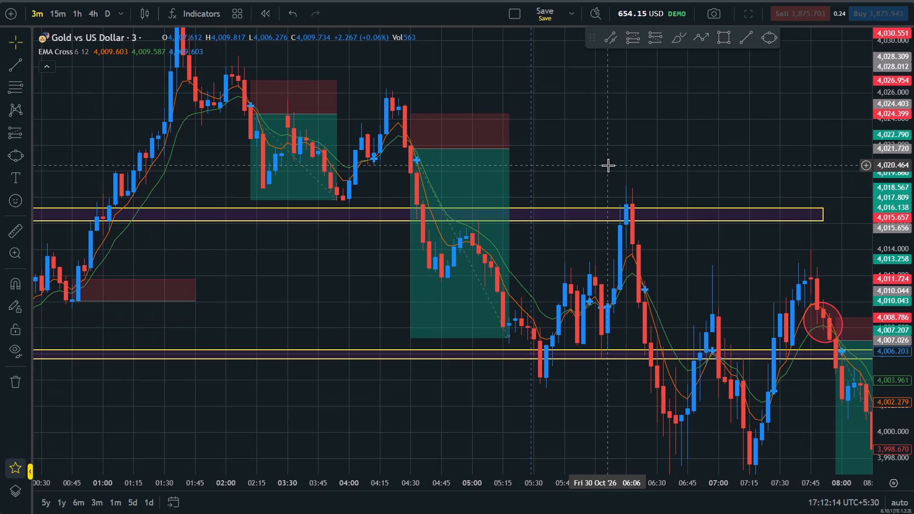
drag(581, 143, 671, 203)
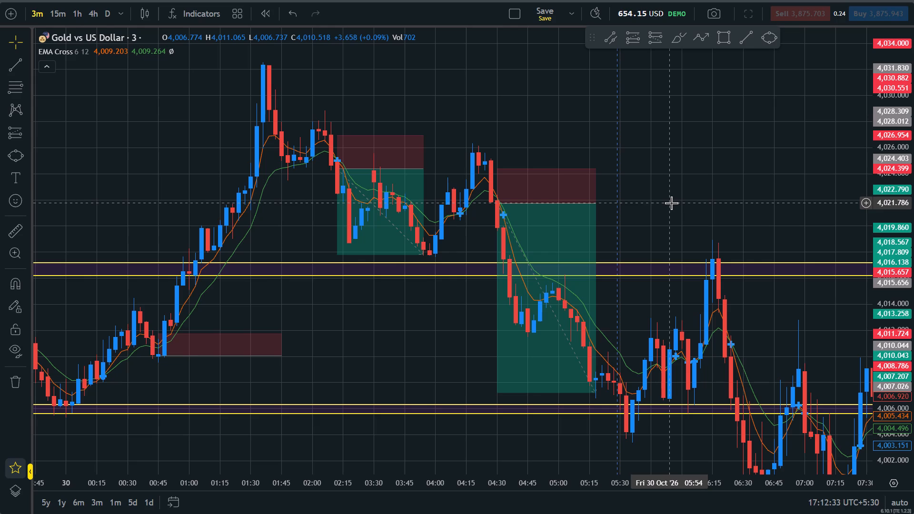
scroll(671, 203, up, 1)
drag(566, 152, 704, 159)
drag(913, 259, 881, 73)
drag(760, 153, 750, 106)
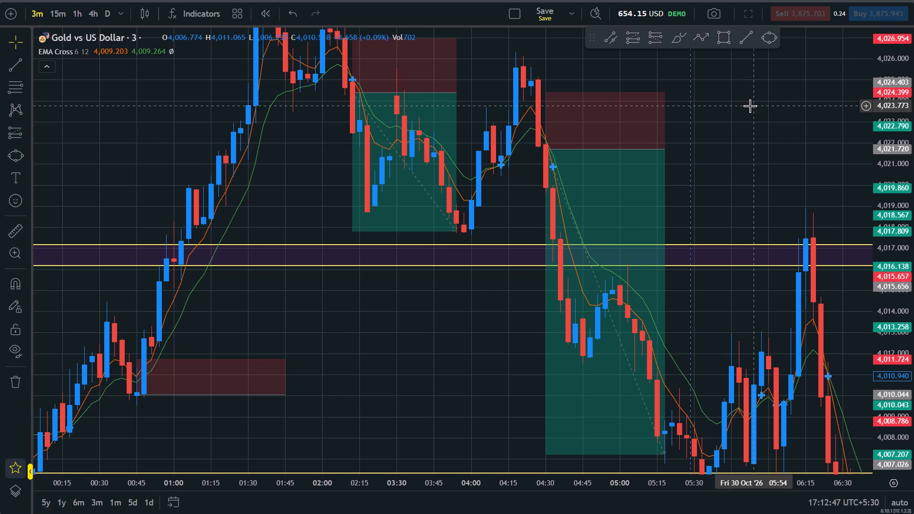
drag(751, 115, 743, 287)
scroll(743, 287, down, 2)
drag(913, 152, 913, 271)
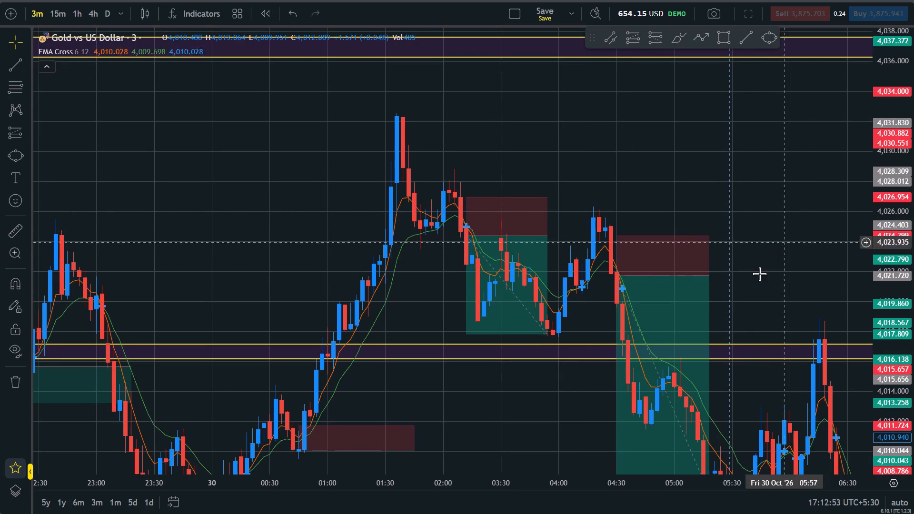
drag(804, 302, 721, 222)
scroll(721, 222, up, 1)
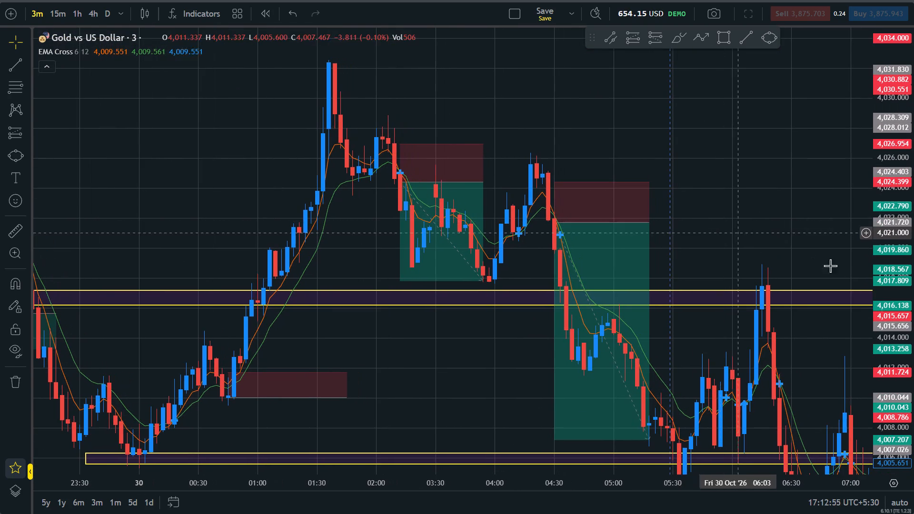
drag(913, 320, 910, 244)
scroll(800, 237, down, 2)
drag(913, 123, 913, 234)
Review the 29 October gold shorts around 20:20 and 17:00 against the zones near 4,037 and 4,016.
drag(293, 194, 682, 265)
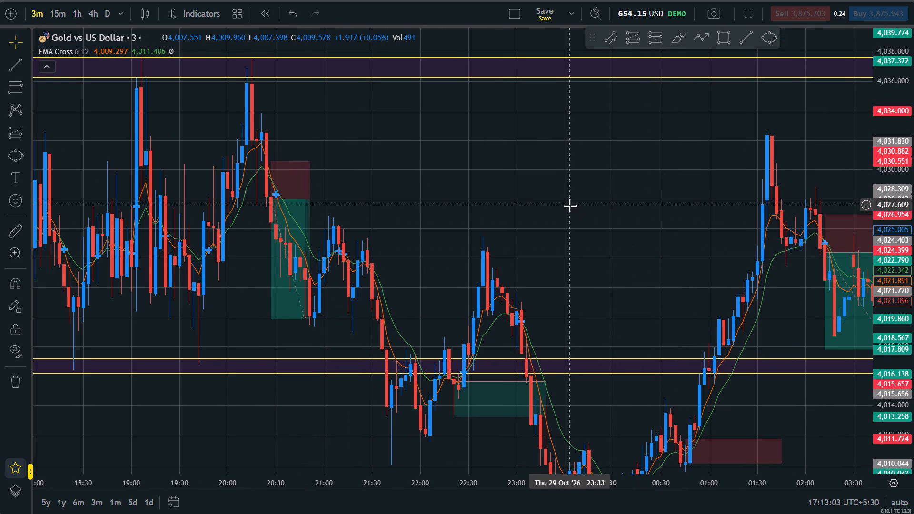
drag(451, 261, 636, 247)
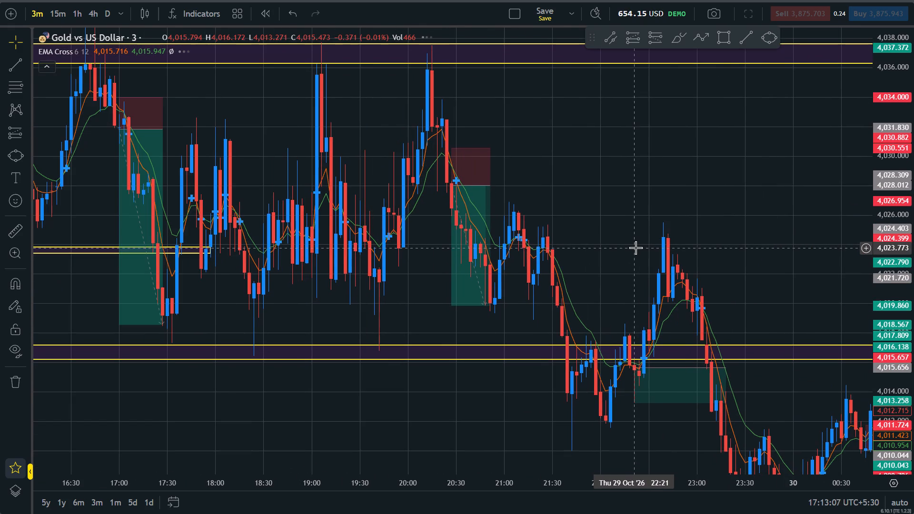
scroll(636, 247, down, 2)
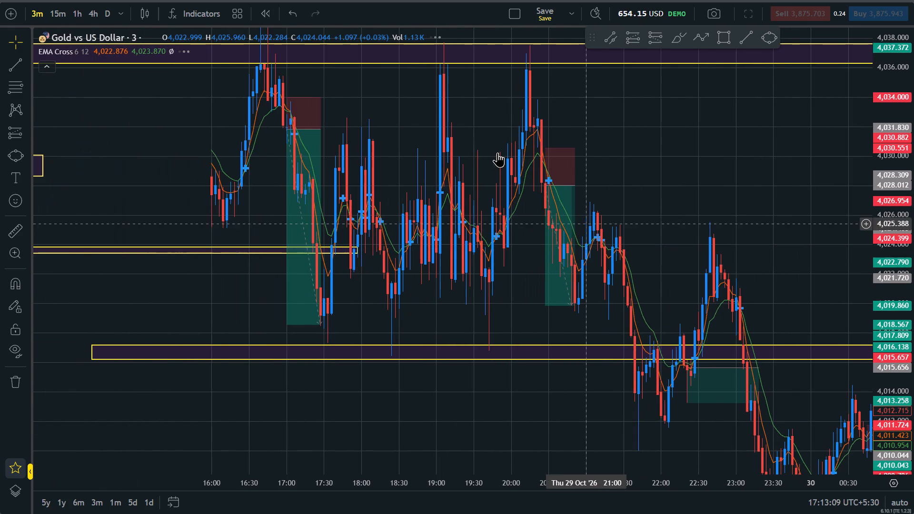
drag(453, 128, 627, 207)
drag(405, 124, 725, 271)
drag(913, 338, 913, 393)
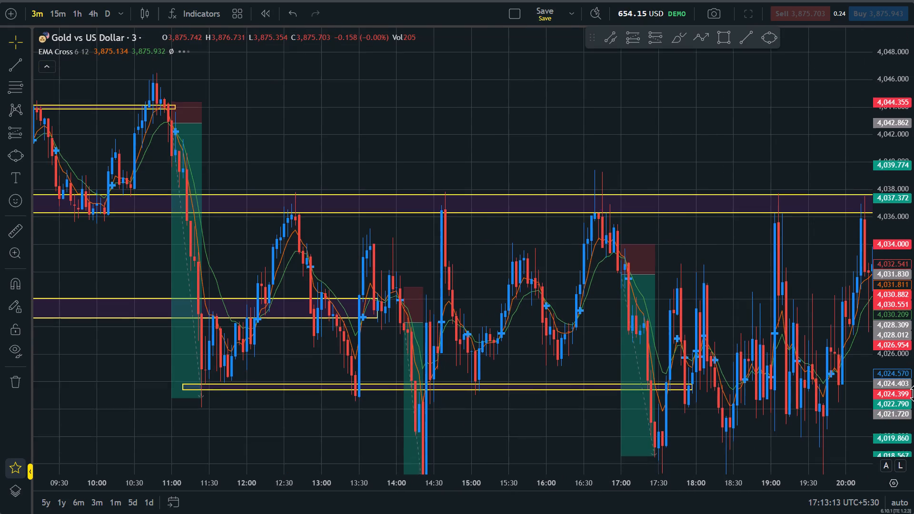
drag(913, 393, 913, 421)
scroll(593, 258, up, 2)
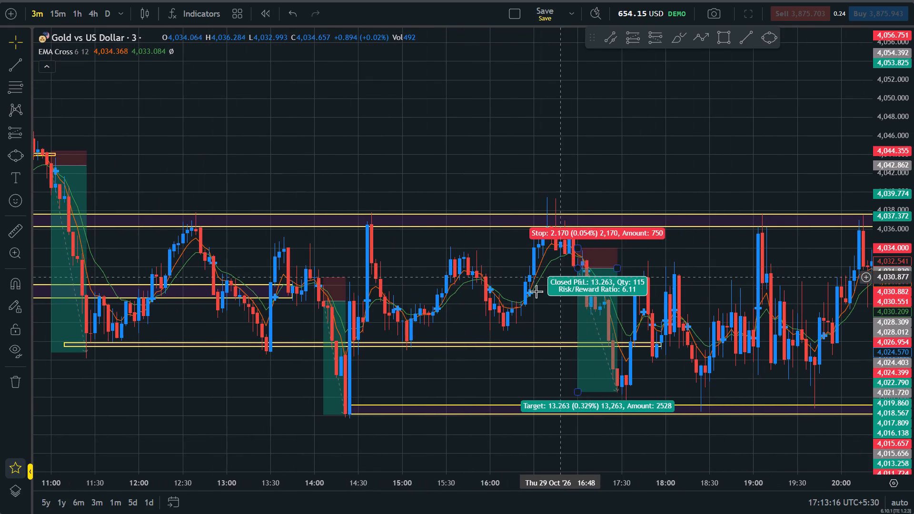
Examine the candles and EMA crosses between the 14:00 and 17:00 shorts on 29 October and the zones near 4,037 and 4,024.
drag(537, 302, 638, 257)
drag(913, 377, 913, 239)
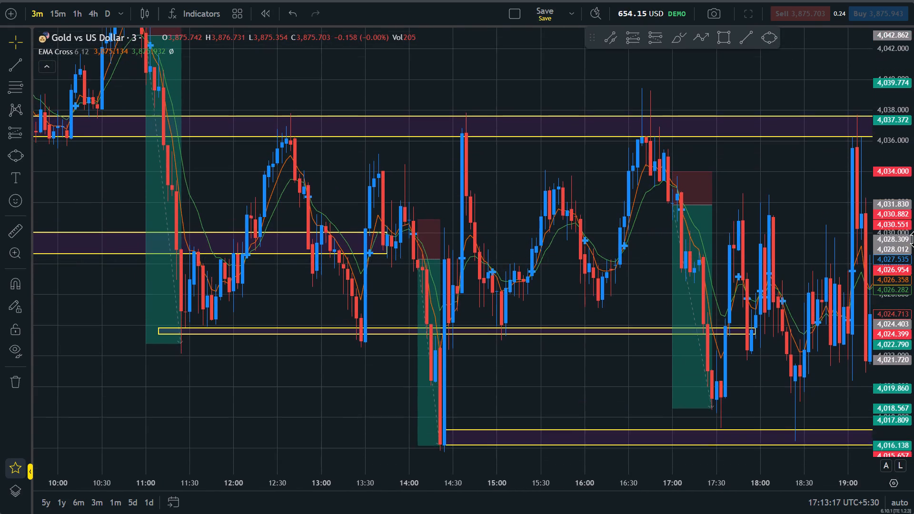
drag(913, 239, 913, 237)
scroll(790, 192, up, 4)
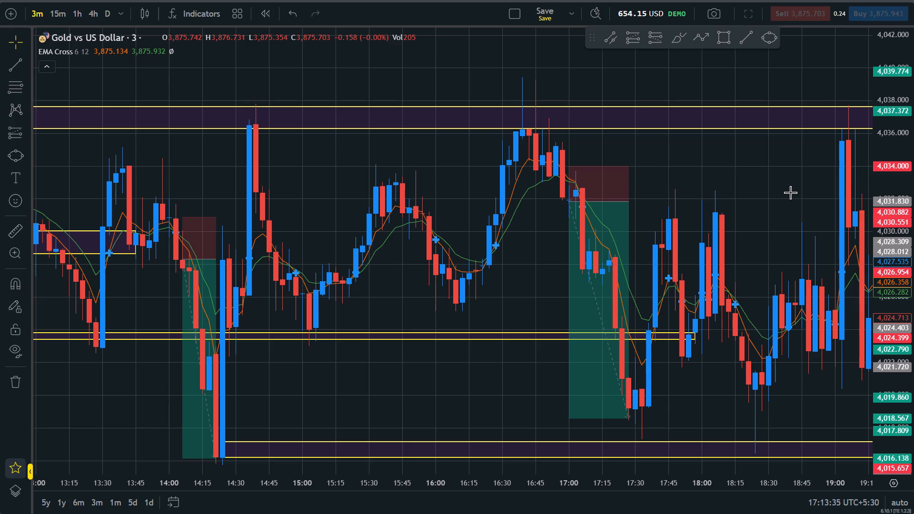
drag(531, 294, 560, 277)
scroll(560, 277, down, 3)
drag(913, 215, 913, 233)
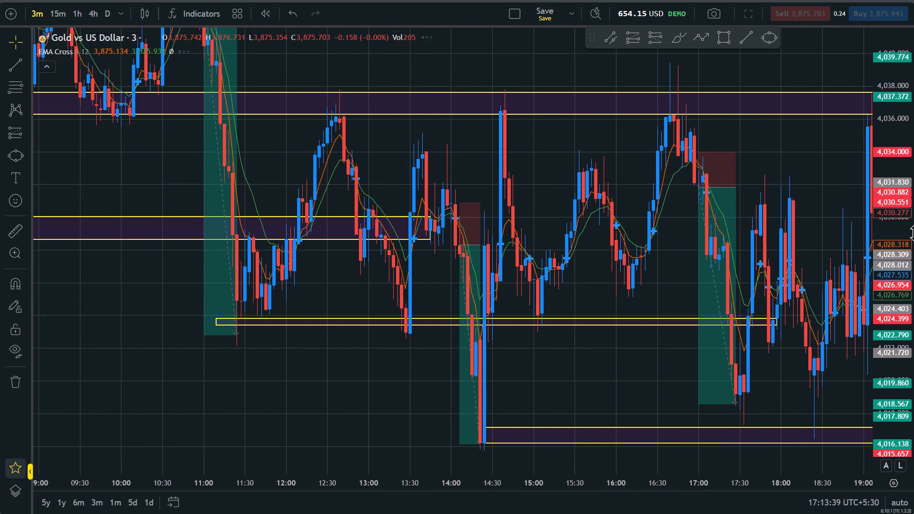
drag(913, 233, 913, 261)
drag(627, 165, 643, 233)
scroll(643, 233, right, 2)
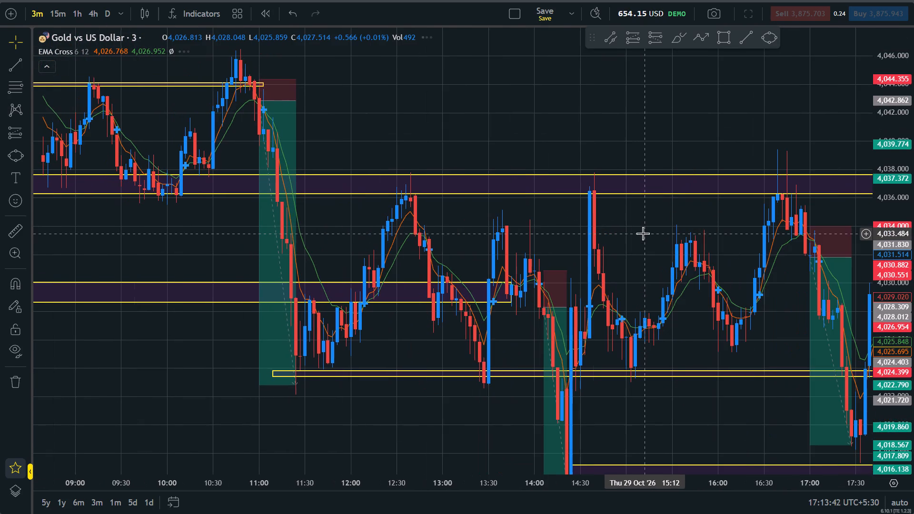
scroll(643, 233, up, 1)
drag(719, 225, 642, 229)
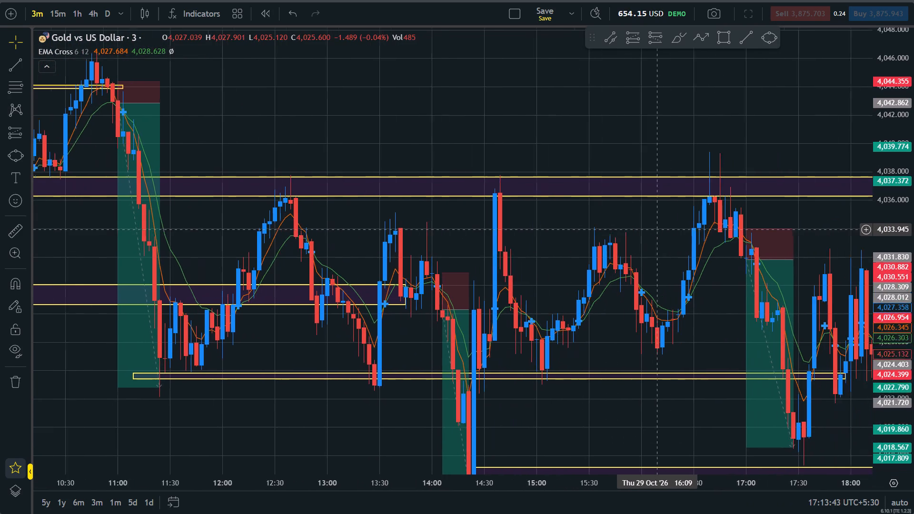
drag(642, 229, 588, 227)
scroll(588, 227, up, 1)
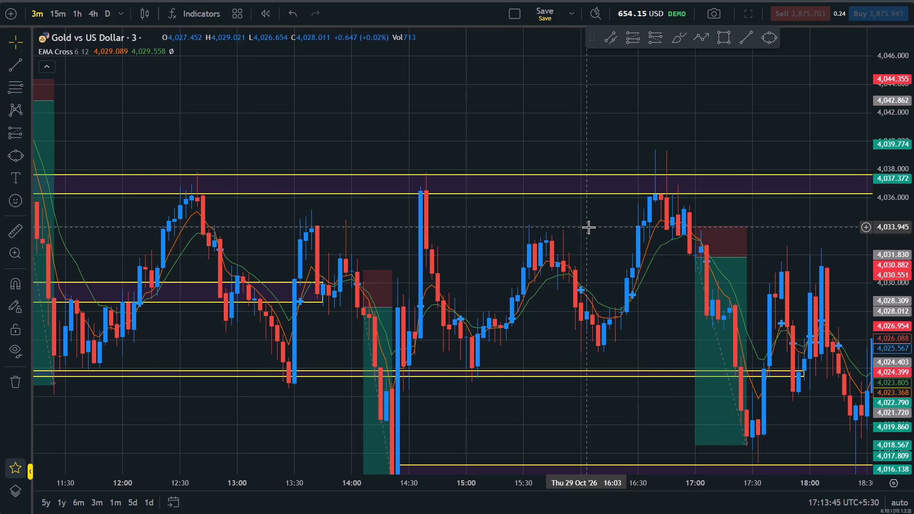
scroll(588, 227, down, 3)
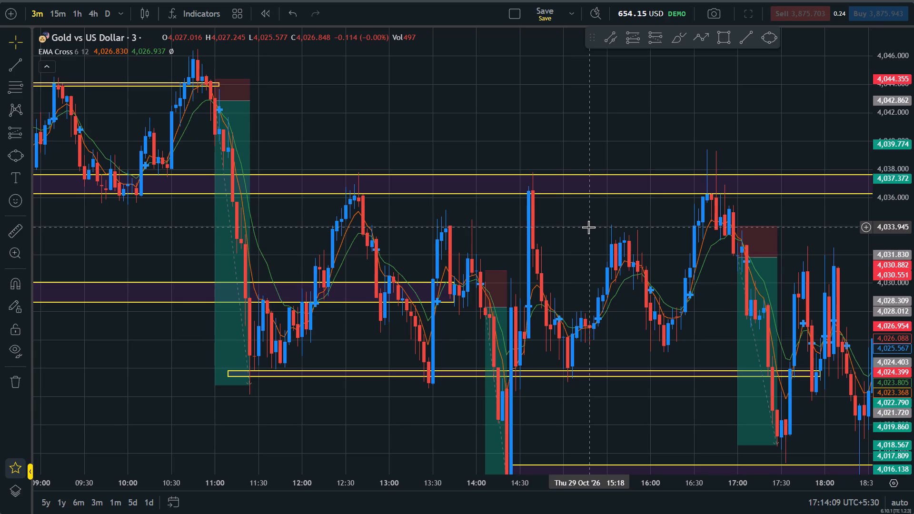
scroll(588, 227, up, 1)
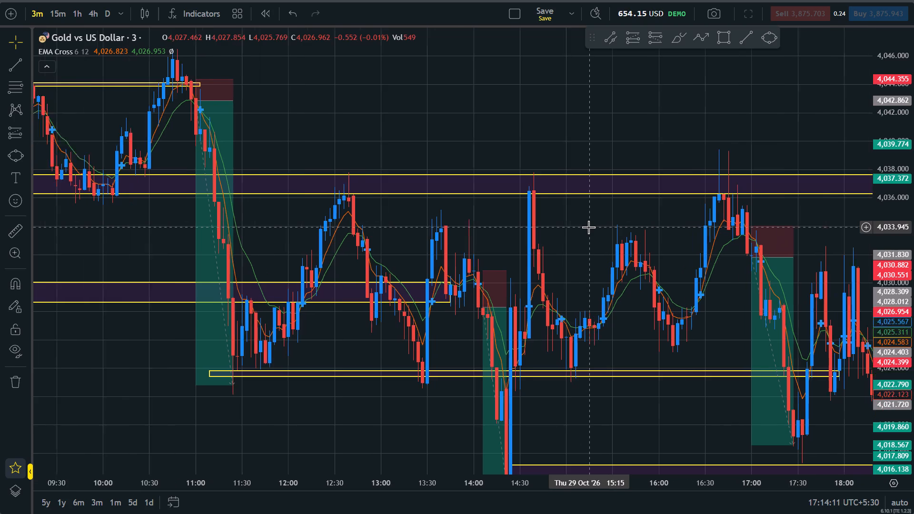
scroll(588, 227, up, 2)
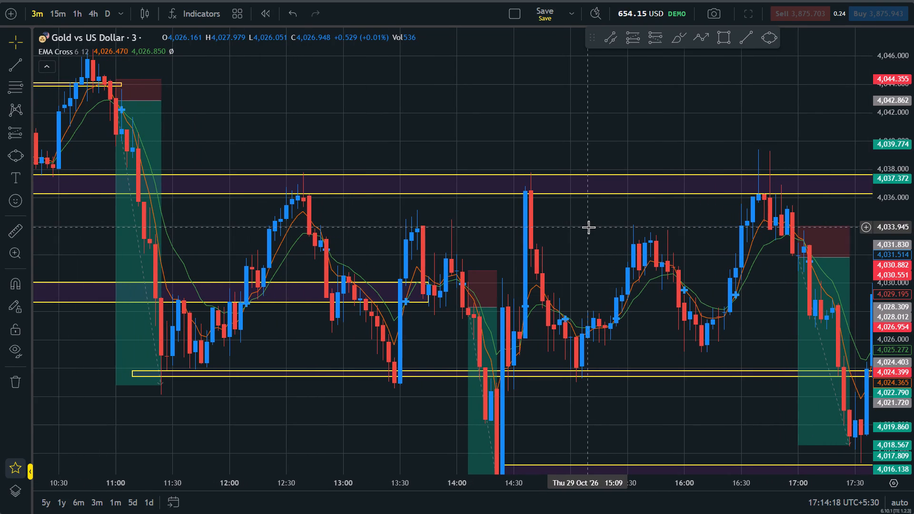
Examine the 29 October price action from the 17:00 short through the 20:20 short beneath the 4,037 zone.
scroll(588, 227, left, 1)
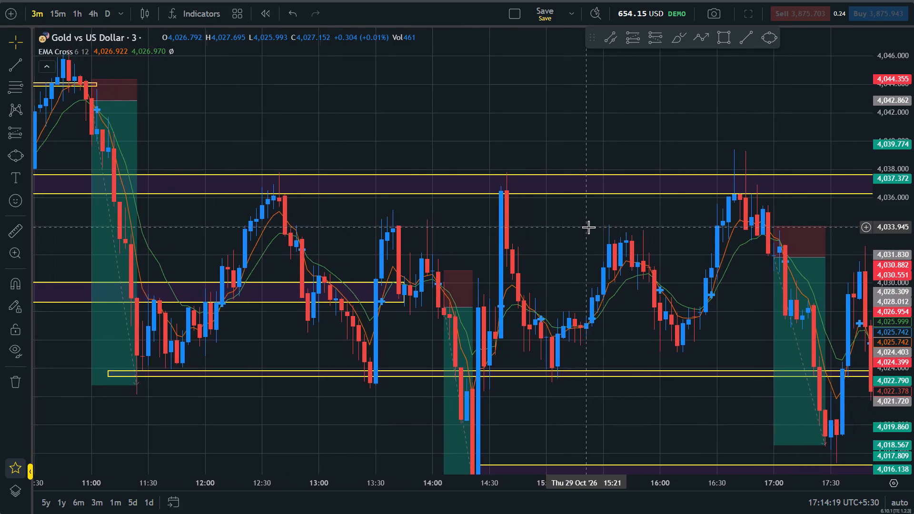
scroll(588, 227, left, 2)
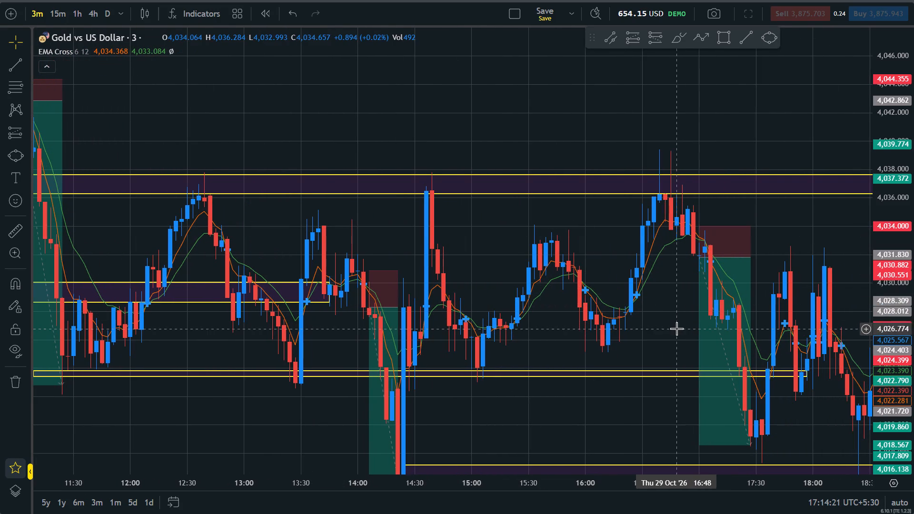
click(674, 326)
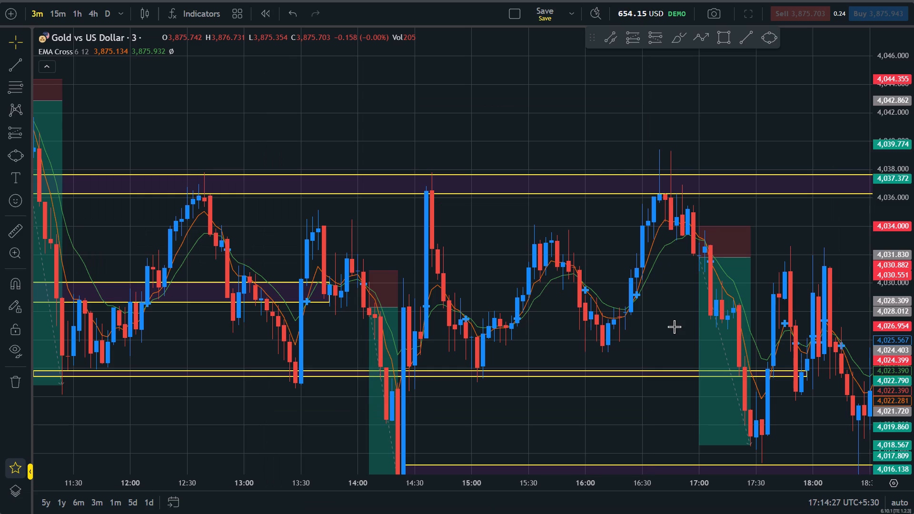
scroll(674, 326, left, 2)
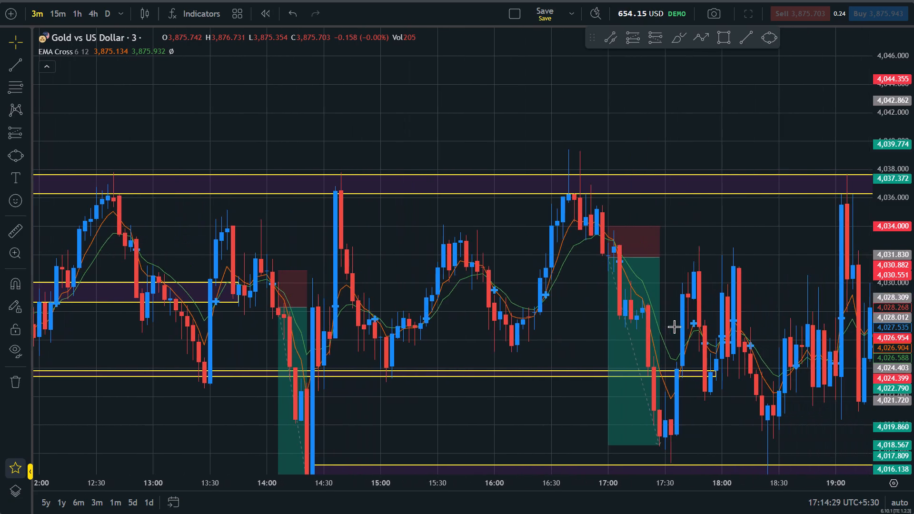
scroll(674, 326, left, 4)
scroll(674, 326, right, 1)
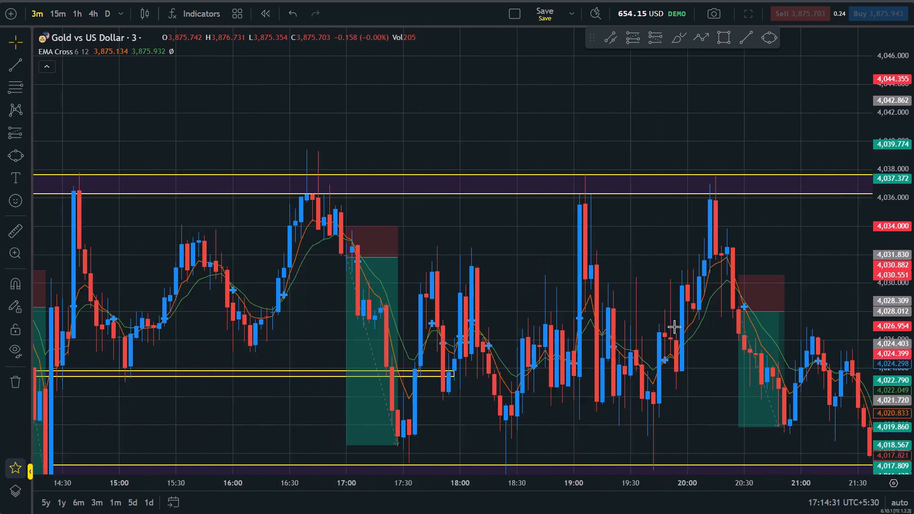
scroll(674, 326, right, 2)
Re-examine the EMA crosses from the 11:00 short to the 17:00 short on 29 October, including the zones near 4,037 and 4,029.
drag(397, 236, 542, 222)
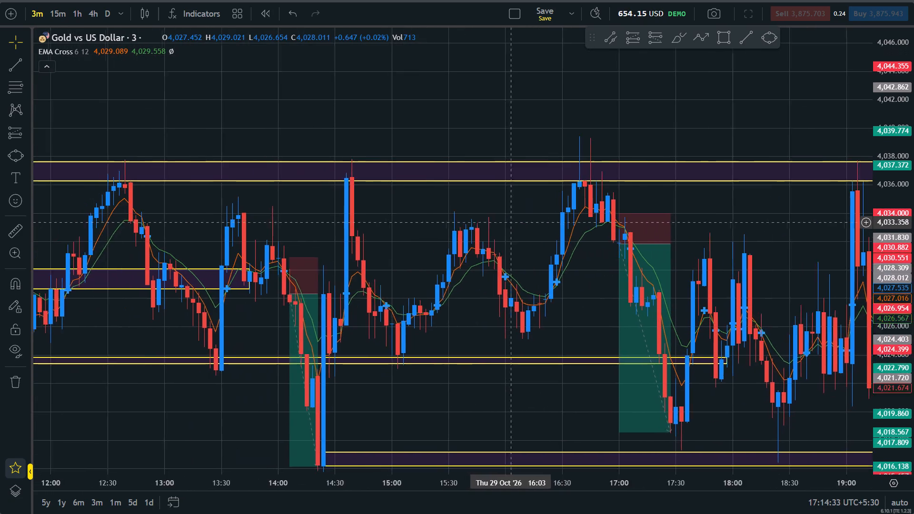
drag(542, 222, 620, 243)
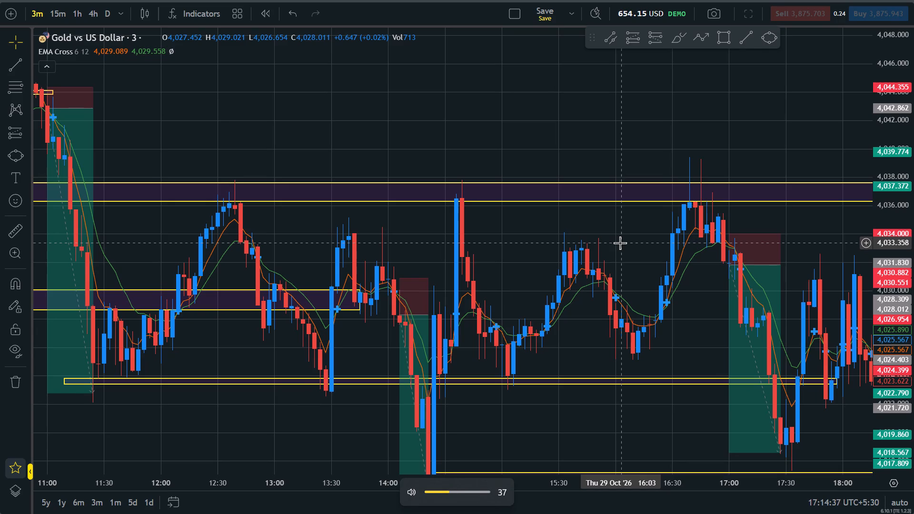
drag(913, 325, 912, 199)
drag(645, 282, 647, 228)
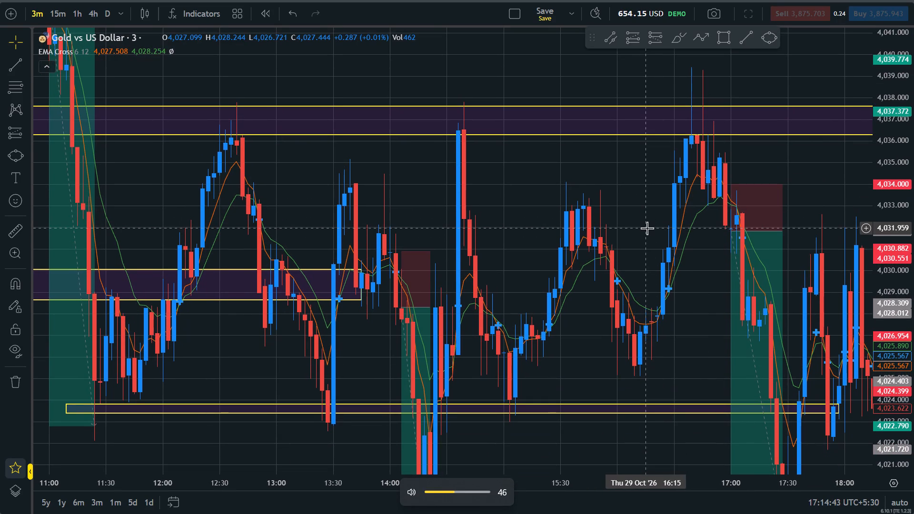
scroll(647, 228, down, 1)
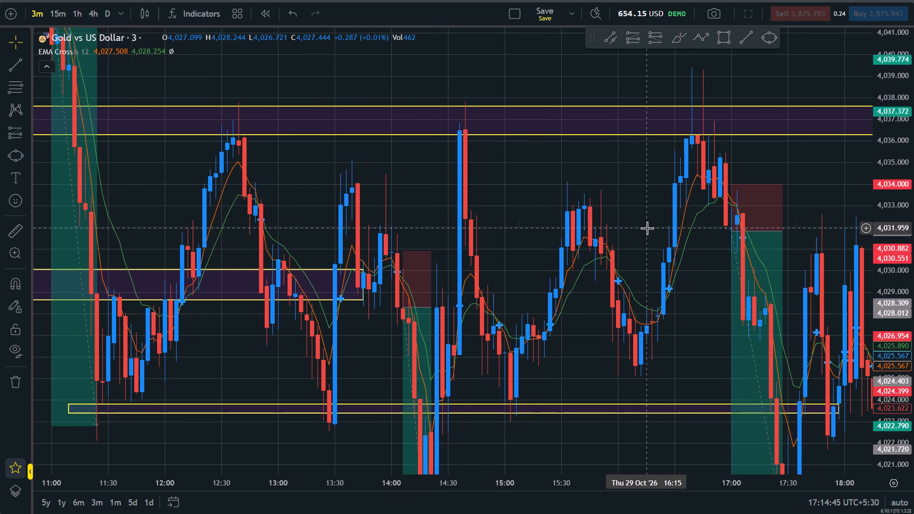
scroll(647, 228, down, 1)
drag(913, 182, 913, 312)
drag(662, 215, 779, 275)
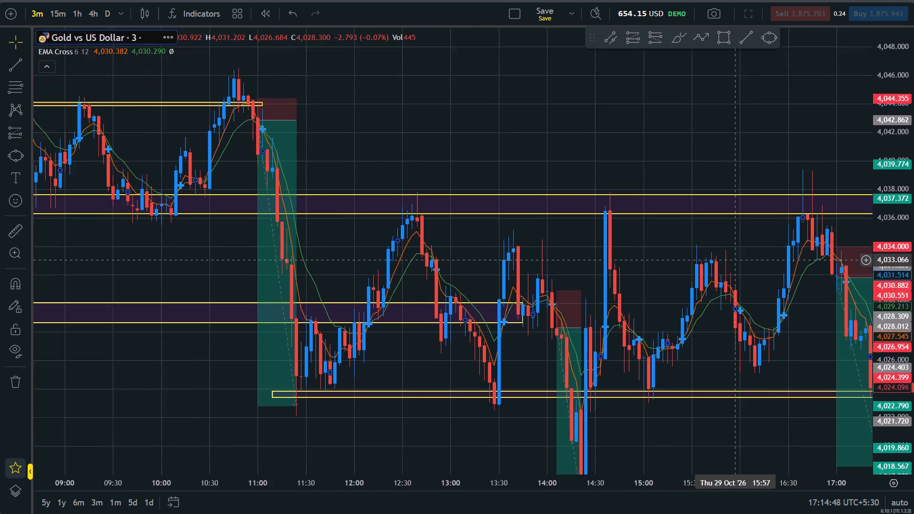
Examine the 29 October candles and EMA crosses between the 11:00 and 14:00 shorts, around the 4,037, 4,029 and 4,024 zones.
drag(779, 275, 821, 285)
drag(541, 293, 537, 181)
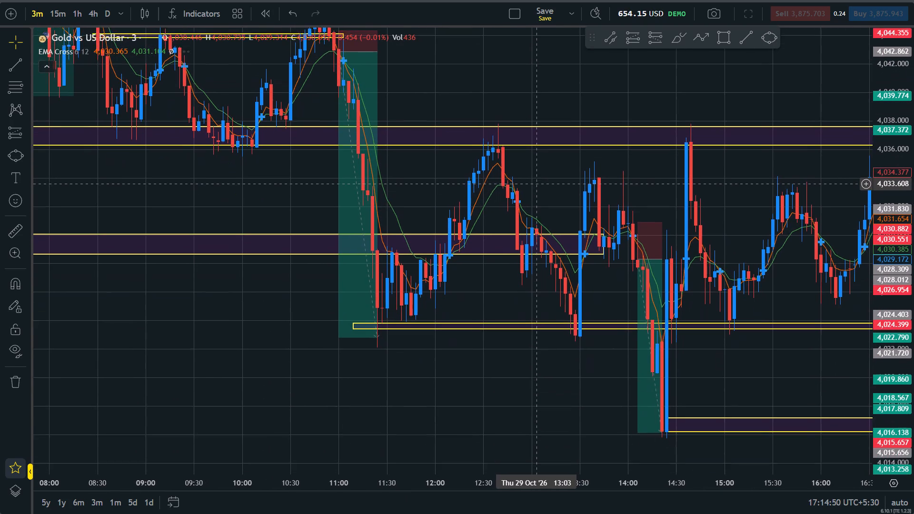
drag(537, 181, 538, 180)
scroll(538, 180, up, 1)
drag(621, 287, 559, 276)
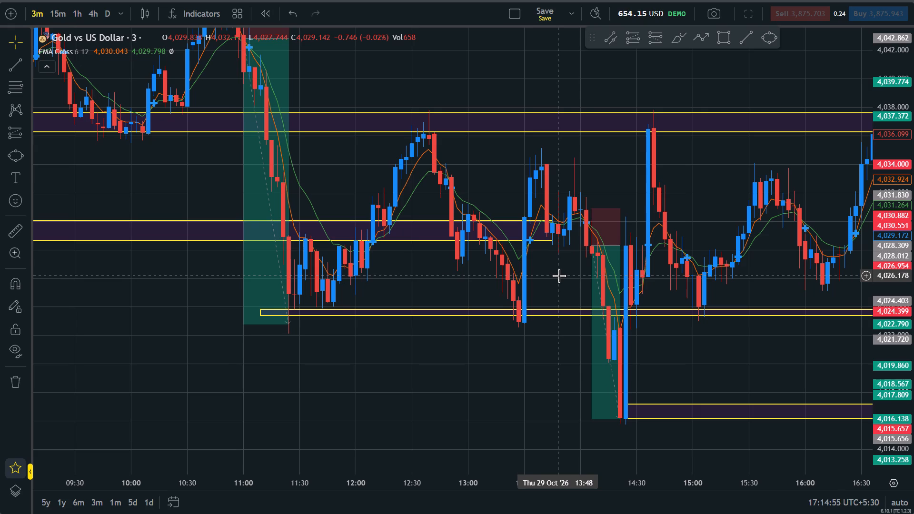
scroll(559, 276, up, 1)
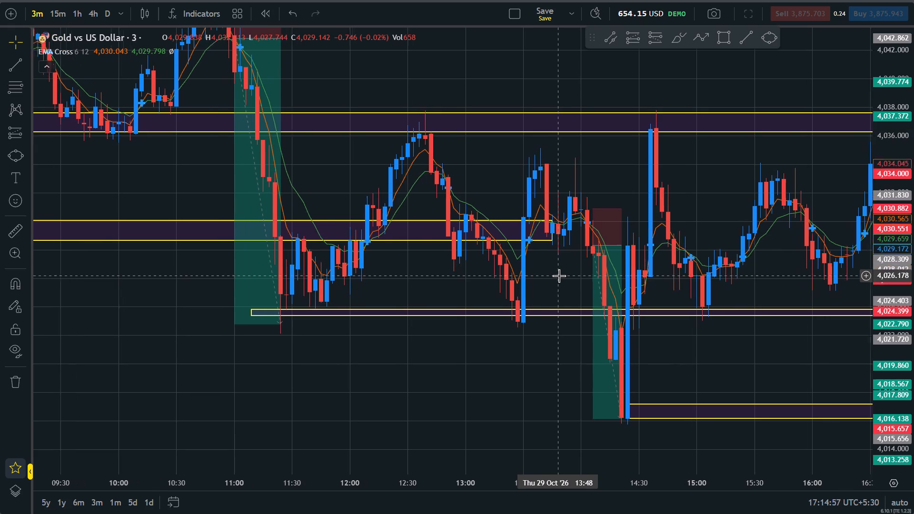
scroll(559, 276, up, 1)
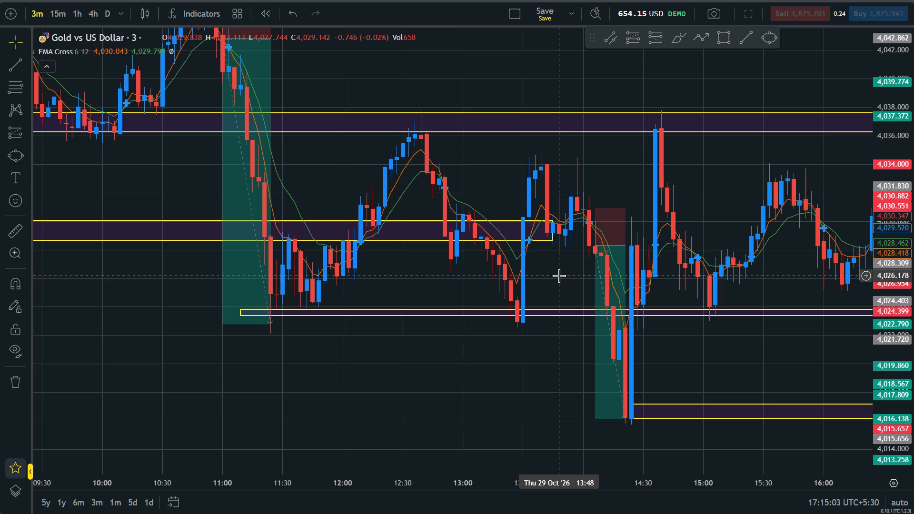
drag(441, 196, 596, 290)
click(466, 258)
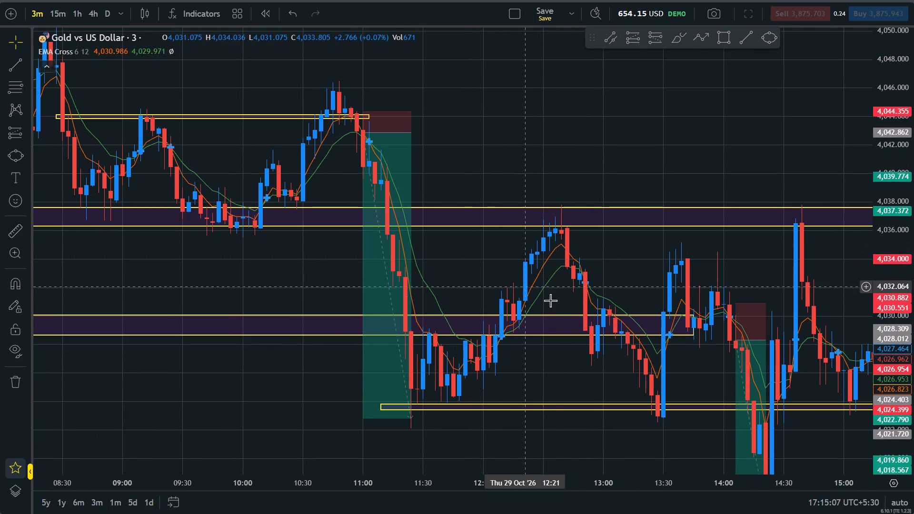
scroll(626, 302, up, 1)
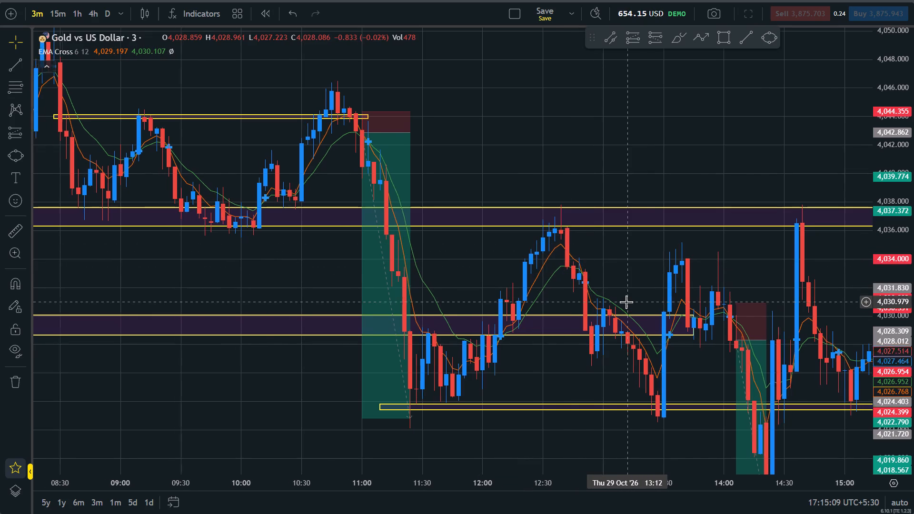
scroll(626, 302, up, 1)
Circle the bearish EMA cross near 12:50 on 29 October, below the 4,037 zone, with an ellipse.
click(803, 347)
drag(913, 346, 885, 257)
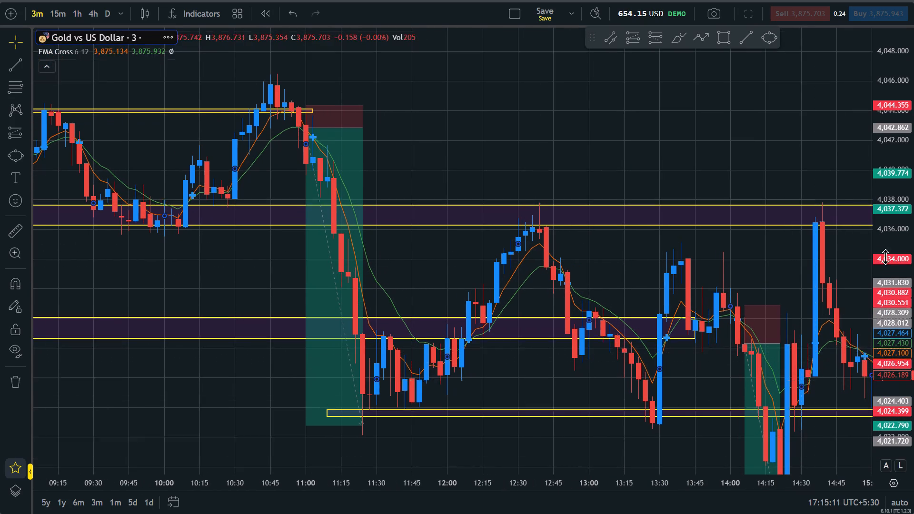
drag(885, 257, 861, 217)
click(653, 287)
scroll(653, 287, up, 1)
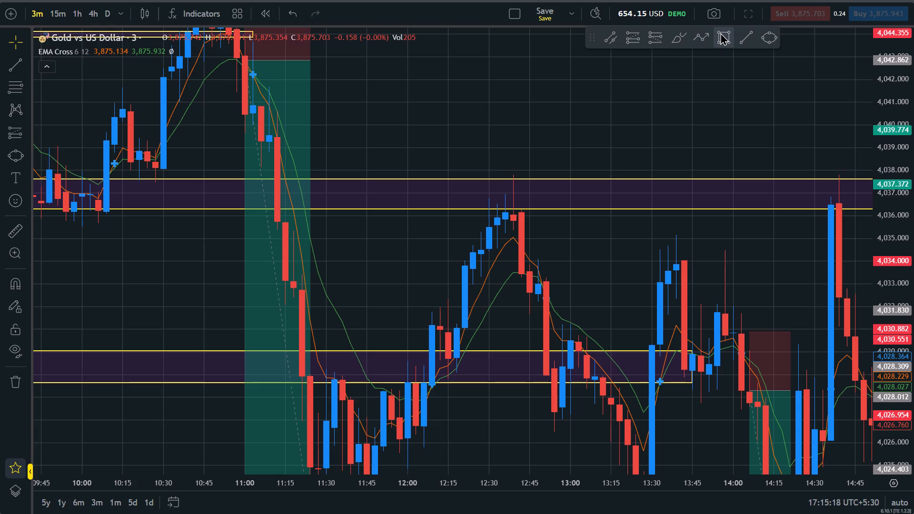
click(767, 38)
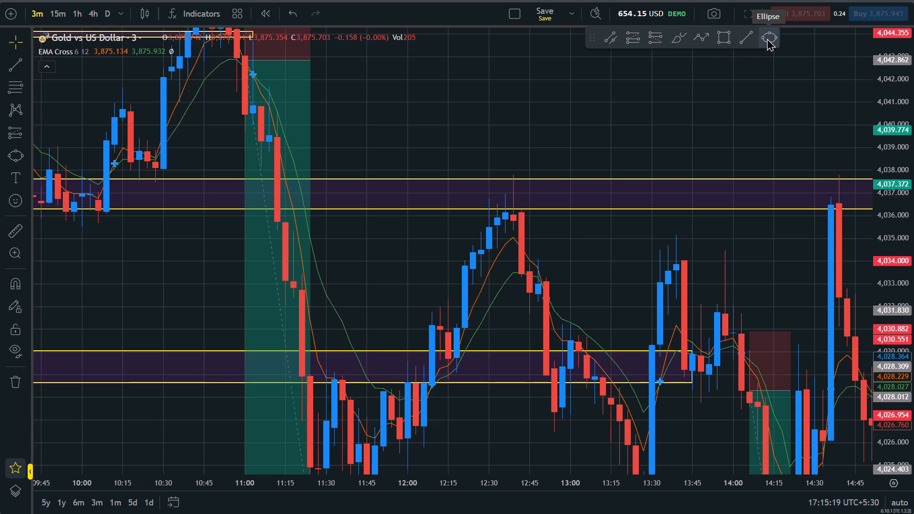
click(528, 280)
click(553, 295)
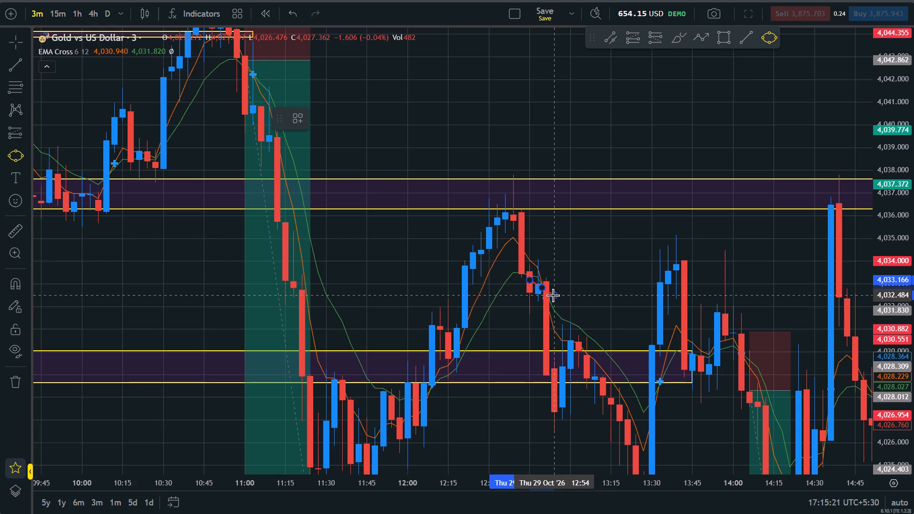
click(553, 258)
Examine the 29 October price action and EMA crosses from the circled 12:50 cross through the 20:20 short to about 23:00.
drag(636, 297, 631, 235)
scroll(631, 235, down, 1)
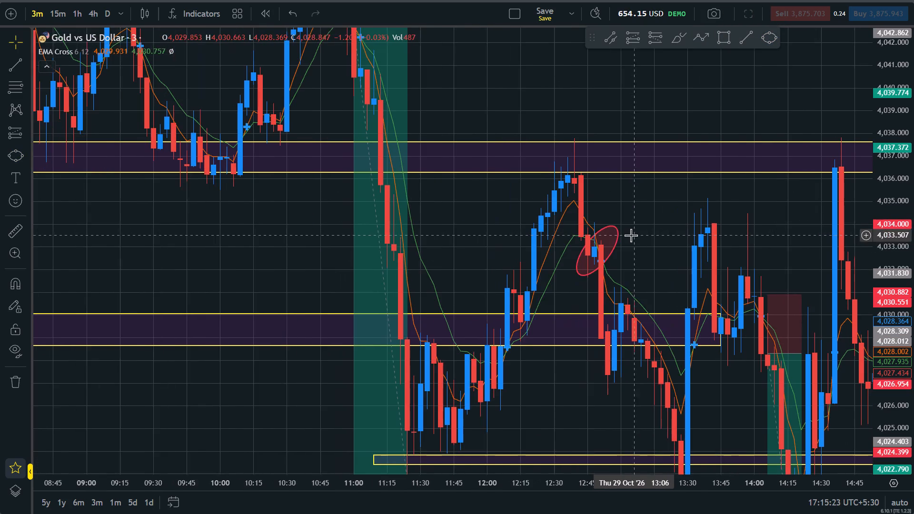
drag(913, 193, 913, 288)
drag(714, 248, 269, 203)
drag(676, 315, 50, 292)
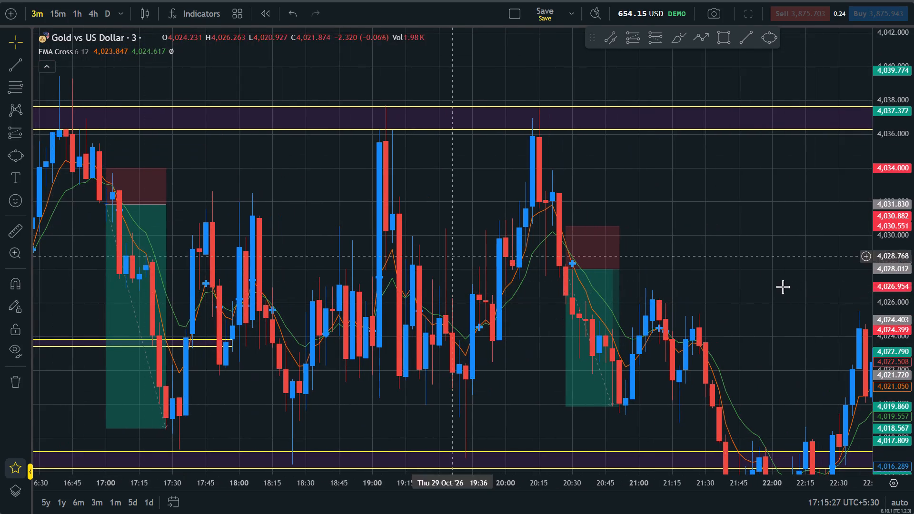
drag(794, 293, 641, 269)
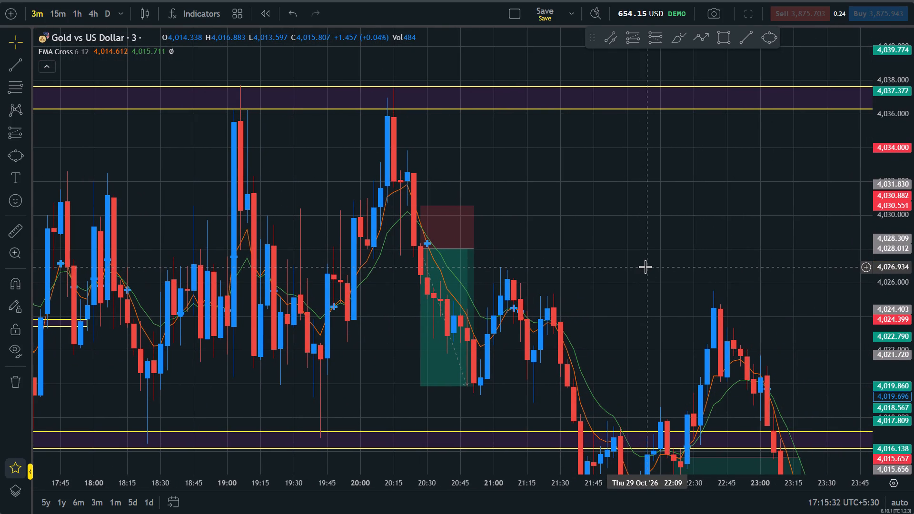
scroll(645, 267, up, 1)
drag(777, 324, 377, 143)
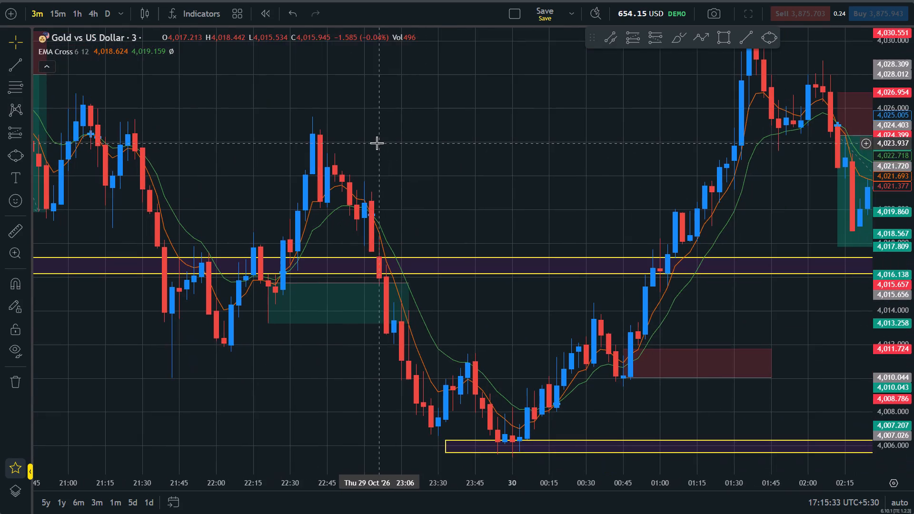
drag(416, 169, 460, 233)
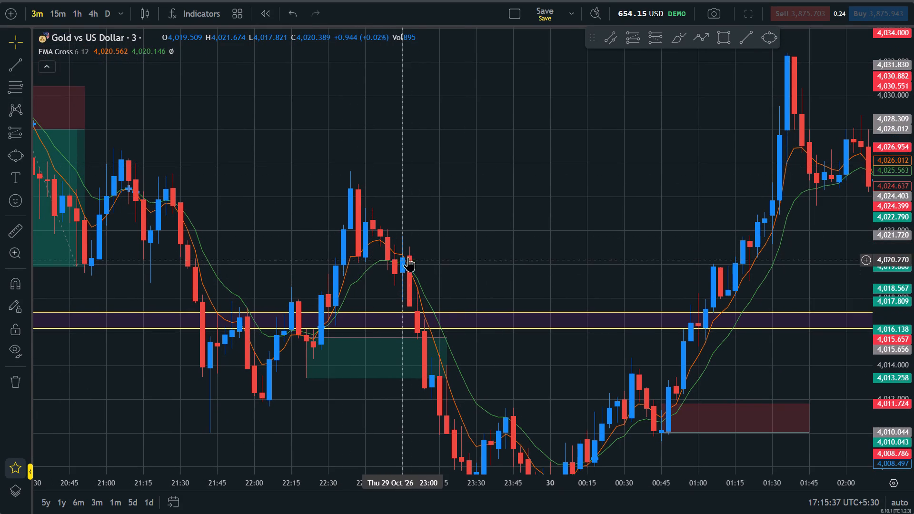
scroll(574, 267, up, 1)
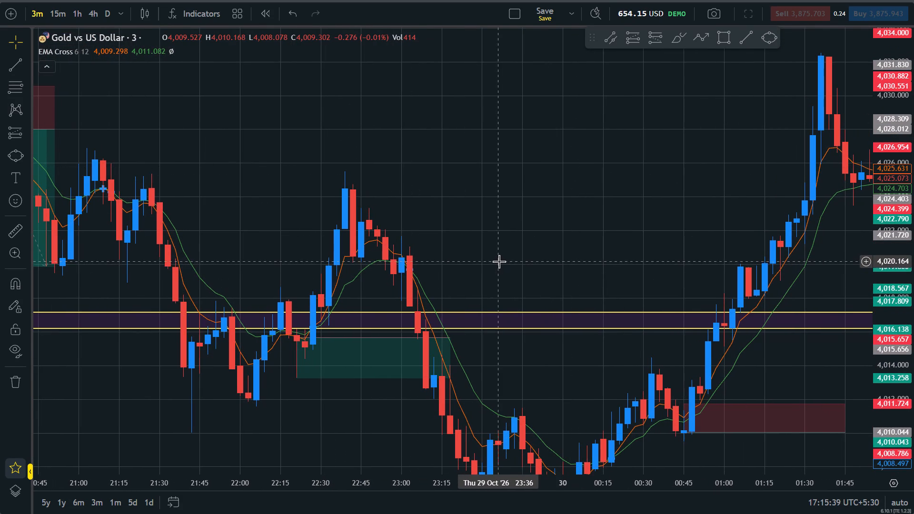
click(499, 261)
click(494, 237)
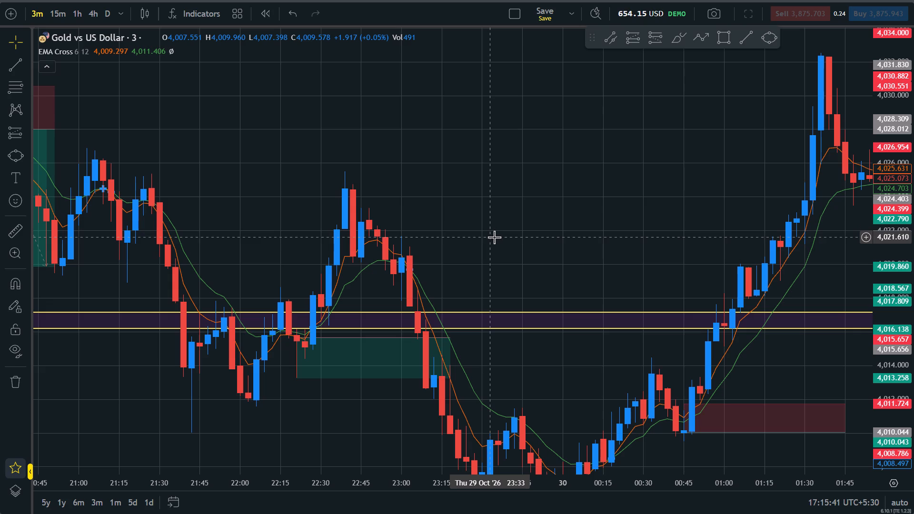
click(492, 231)
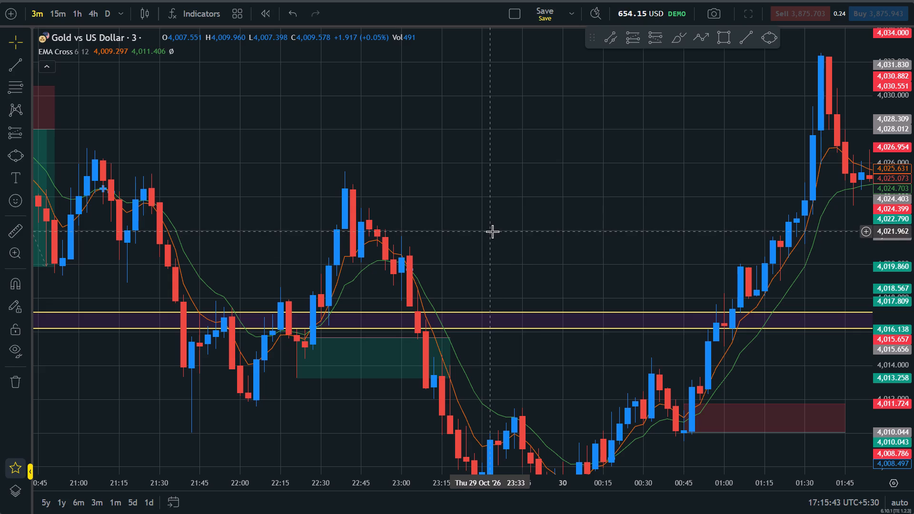
Place a short position at 22:57 on 29 October with entry about 4,020.13, stop about 4,022.10 and target about 4,014.68.
click(655, 36)
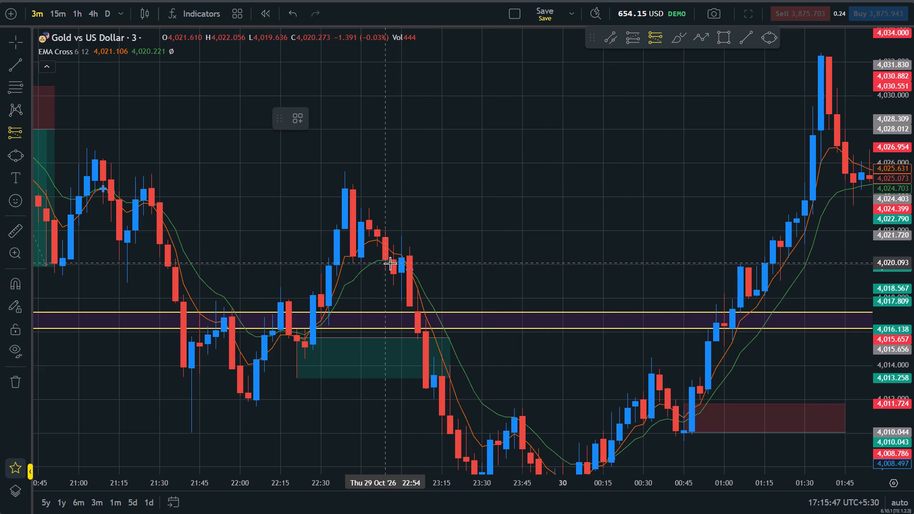
click(391, 262)
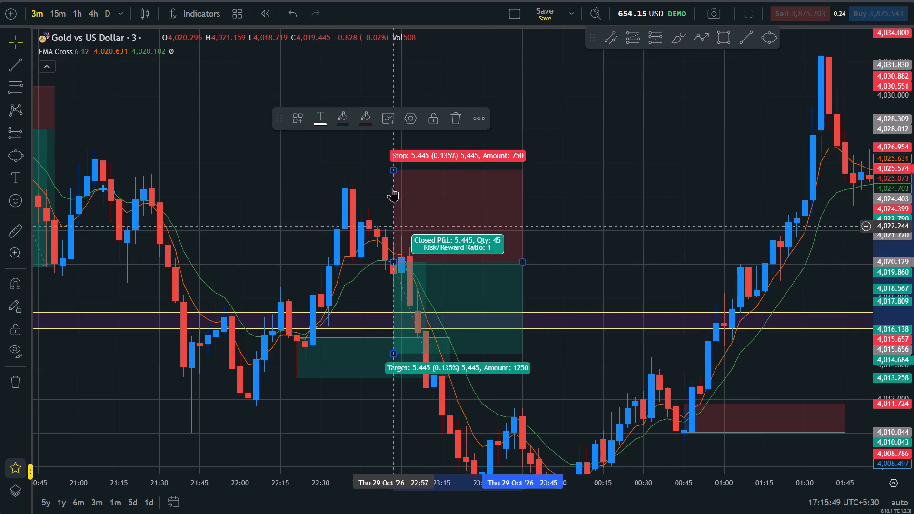
drag(392, 170, 416, 241)
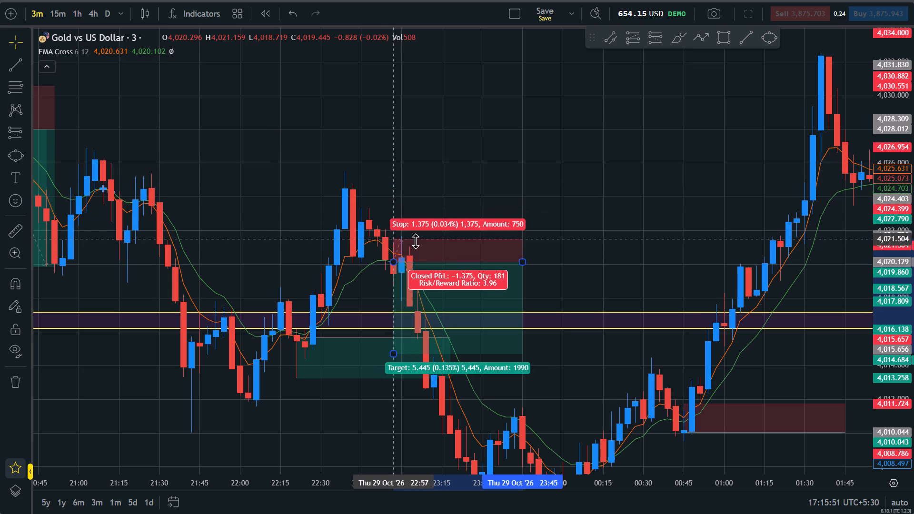
drag(416, 241, 416, 228)
Circle the bearish EMA cross at the entry of the 22:57 short on 29 October with an ellipse.
drag(597, 287, 608, 212)
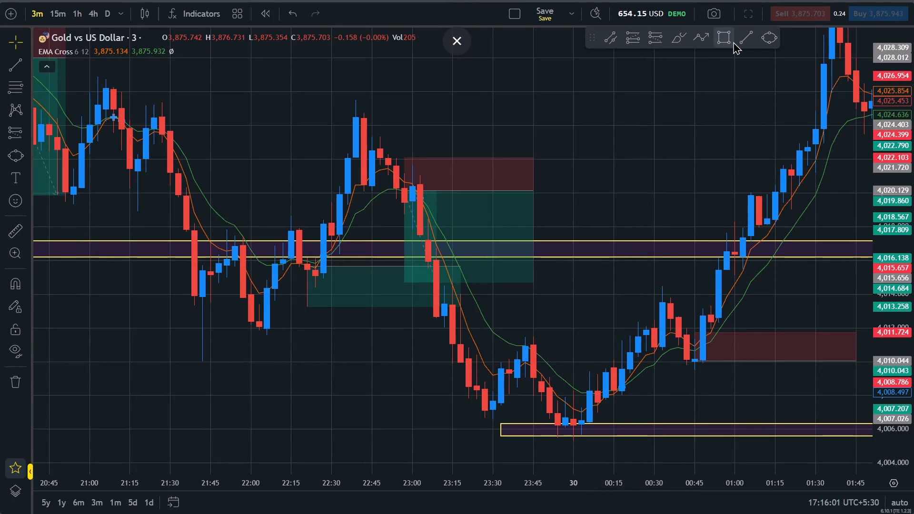
click(765, 42)
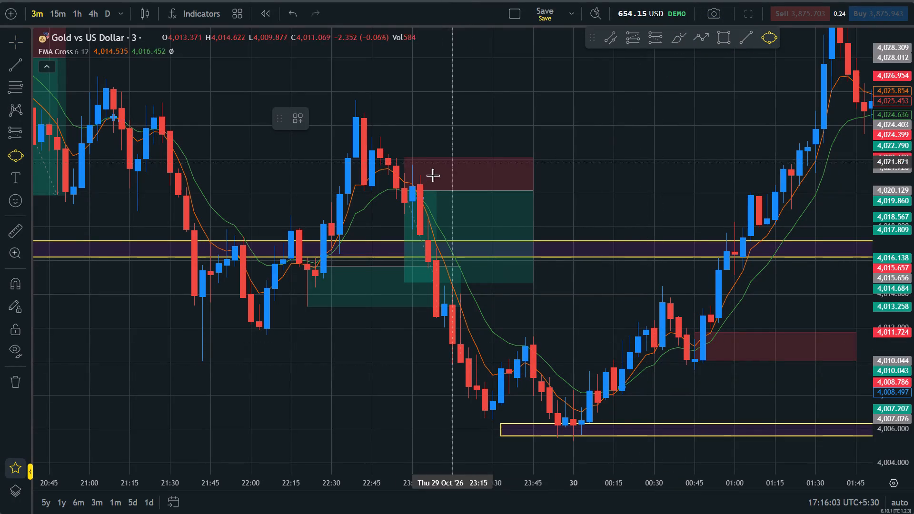
click(391, 185)
click(418, 204)
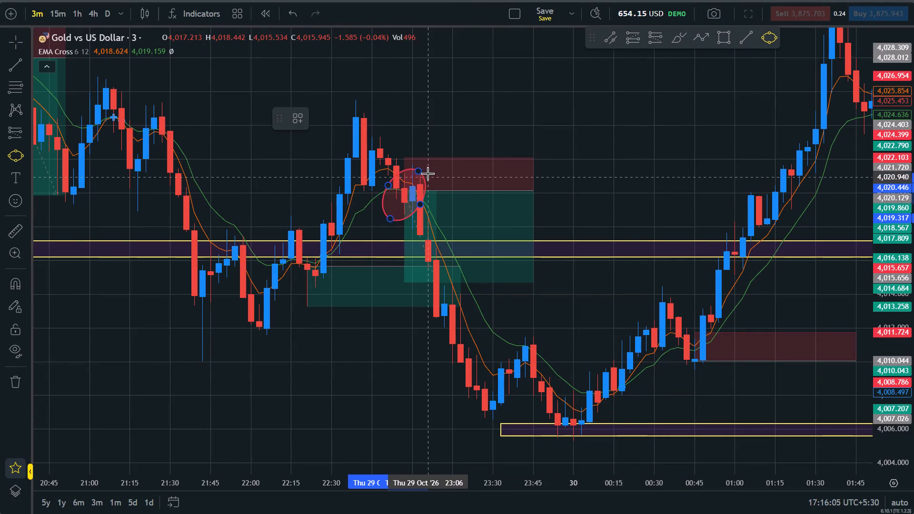
click(436, 169)
drag(677, 200, 724, 198)
scroll(724, 198, down, 1)
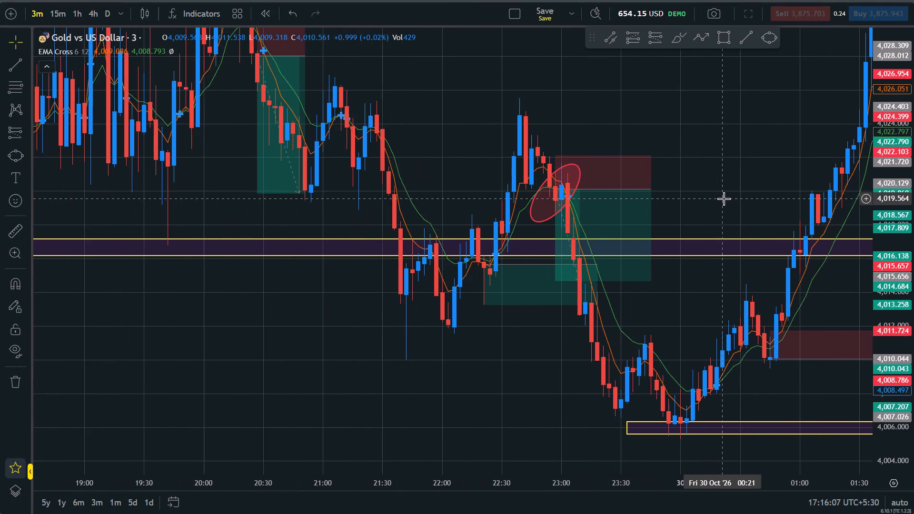
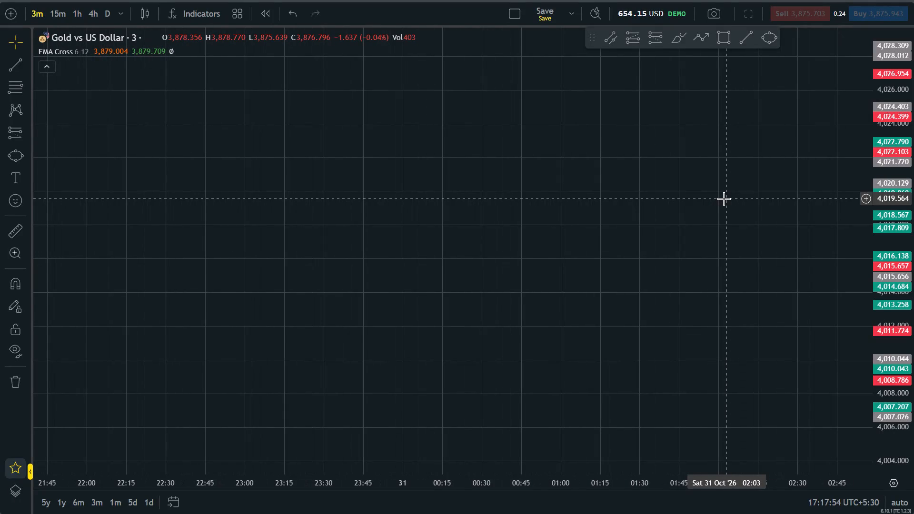
Restore automatic price scaling on the gold chart to examine the latest candles from 30 October into 31 October.
scroll(724, 198, down, 4)
drag(624, 99, 640, 140)
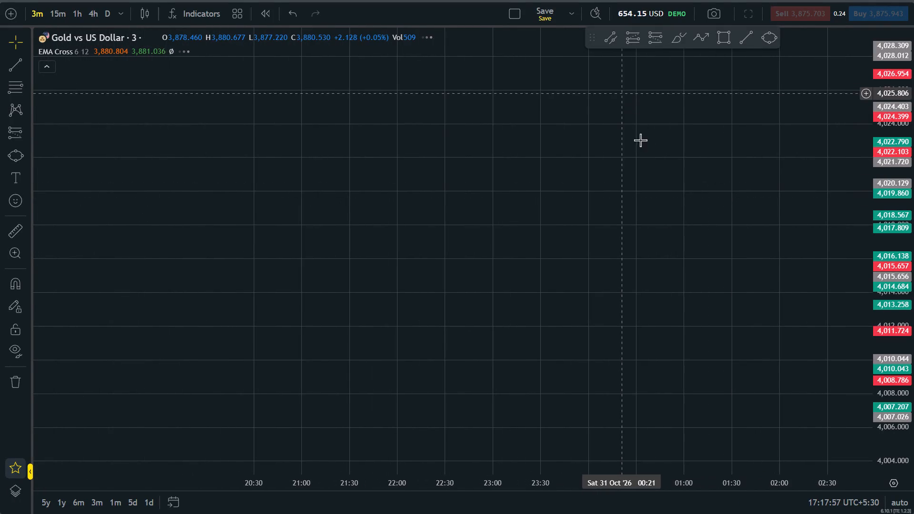
drag(640, 140, 702, 381)
click(897, 504)
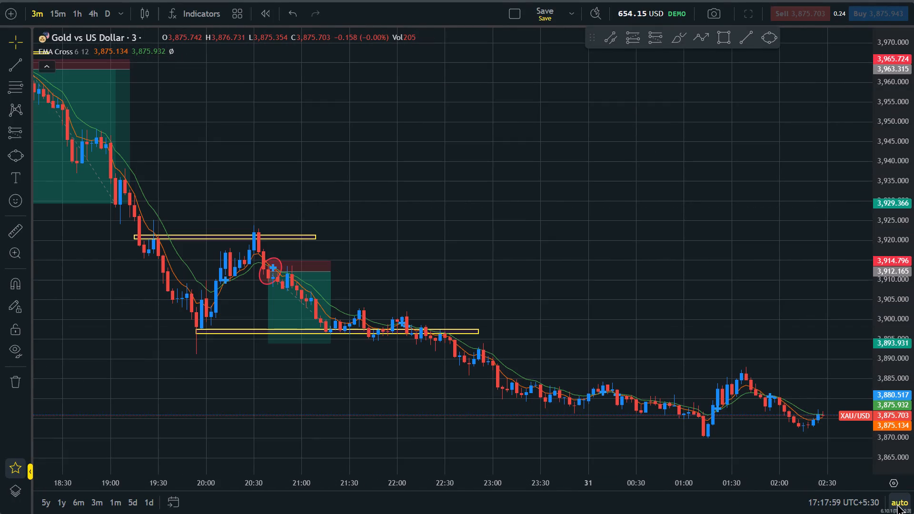
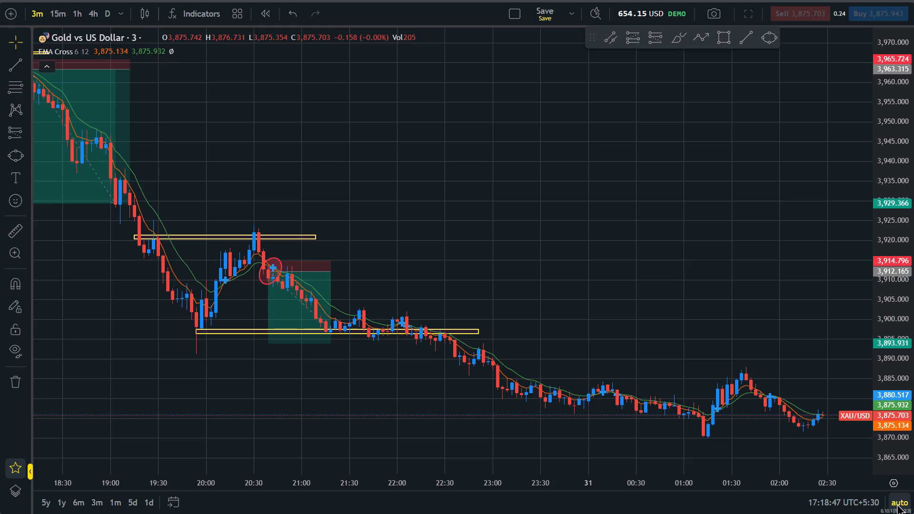
Examine the gold shorts placed after 18:00 and 20:30 on 30 October against the yellow zones near 3,920 and 3,897.
scroll(897, 504, down, 1)
drag(507, 325, 712, 313)
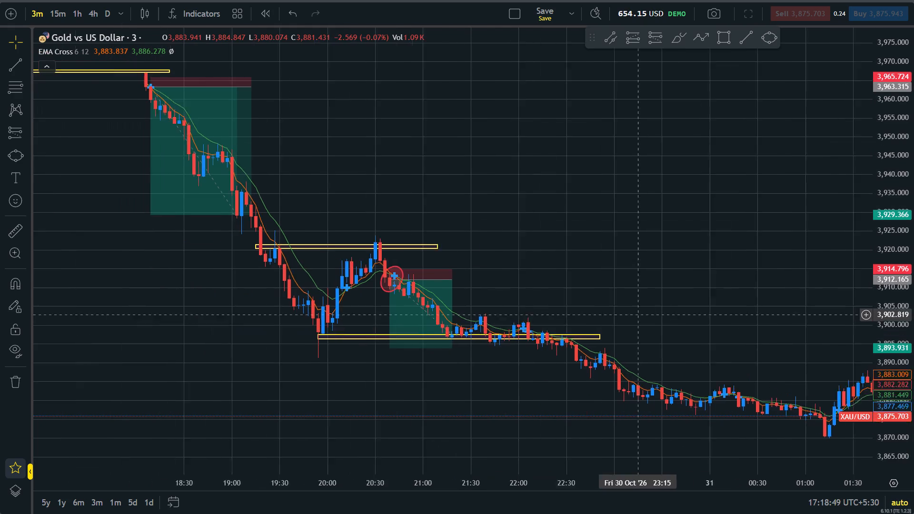
drag(712, 313, 755, 316)
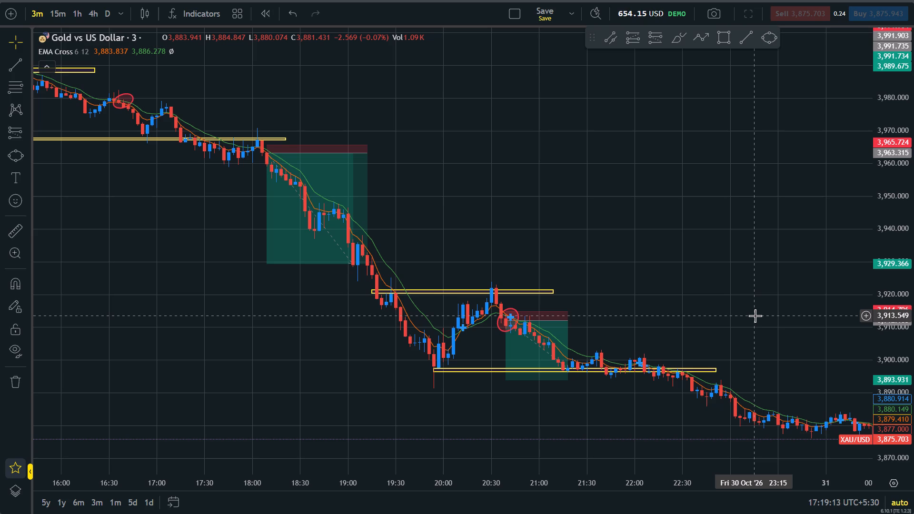
scroll(755, 316, right, 1)
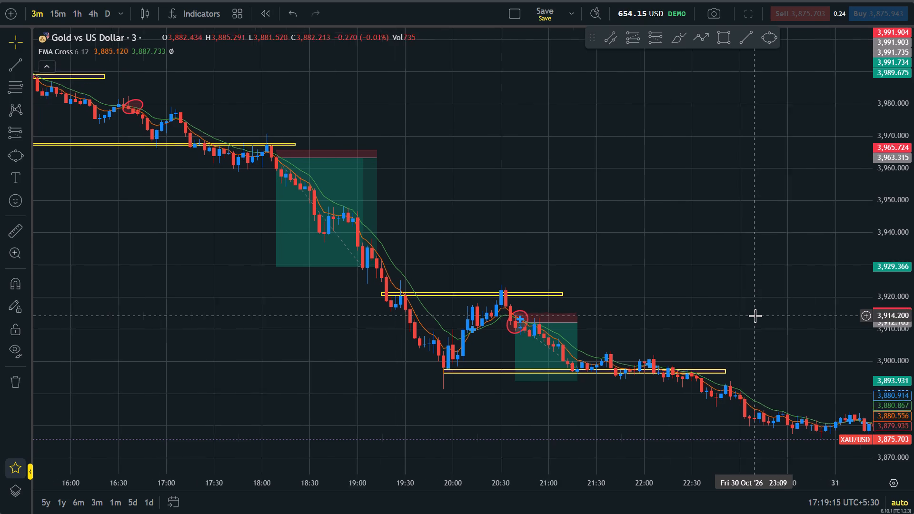
scroll(755, 316, right, 1)
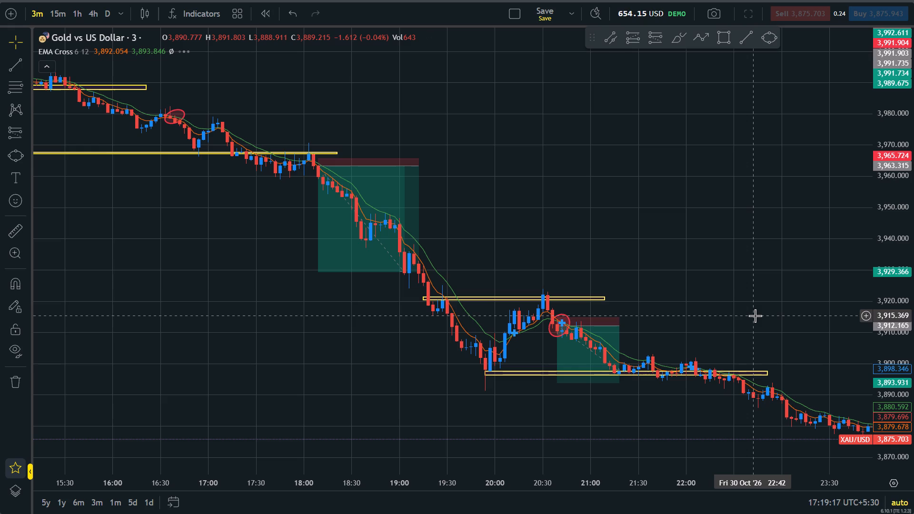
drag(913, 219, 904, 0)
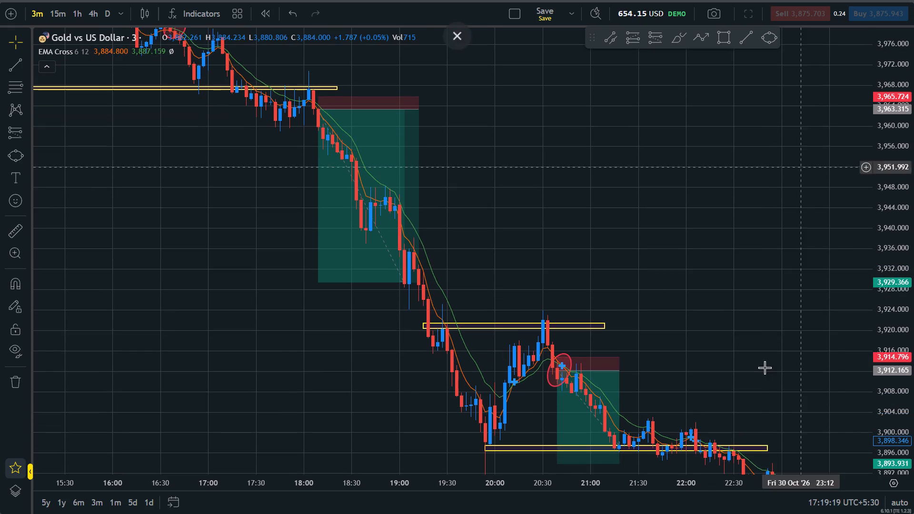
drag(751, 418, 870, 252)
scroll(870, 252, up, 3)
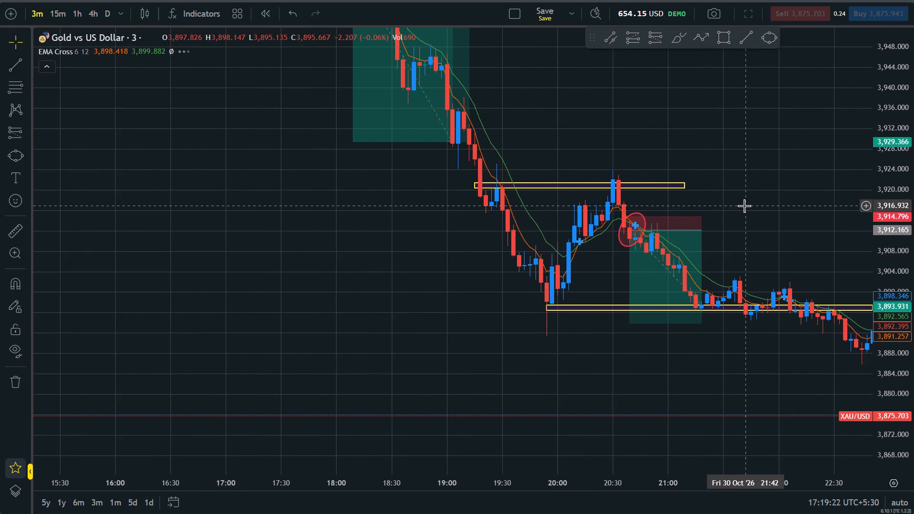
scroll(744, 206, up, 2)
drag(582, 127, 637, 235)
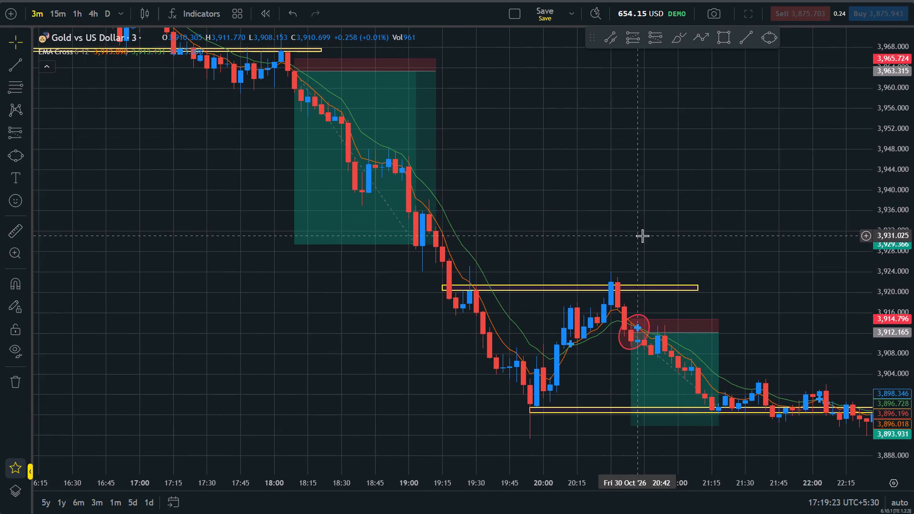
Review gold price action from about 13:00 to 18:00 on 30 October between the zones near 3,988 and 3,967.
drag(518, 158, 760, 361)
drag(913, 385, 872, 153)
drag(759, 271, 790, 384)
scroll(790, 384, down, 2)
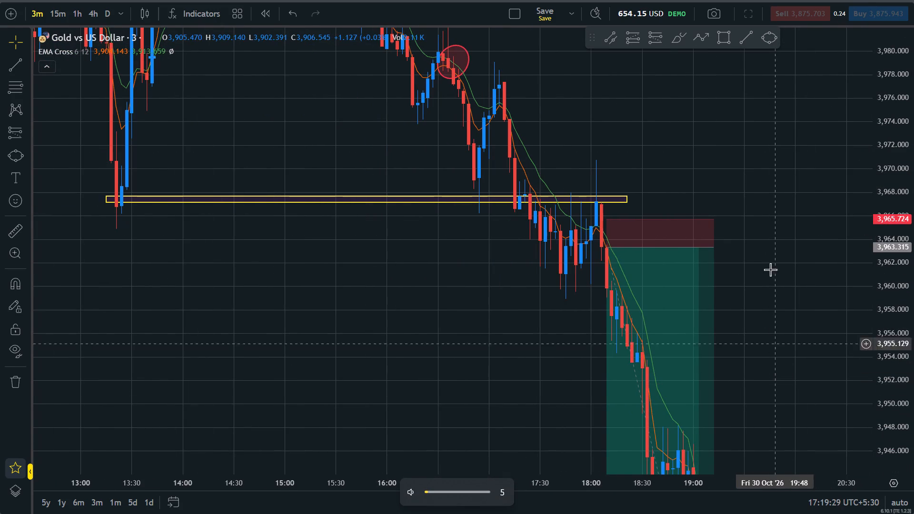
drag(785, 241, 810, 343)
drag(913, 287, 913, 344)
drag(621, 182, 716, 250)
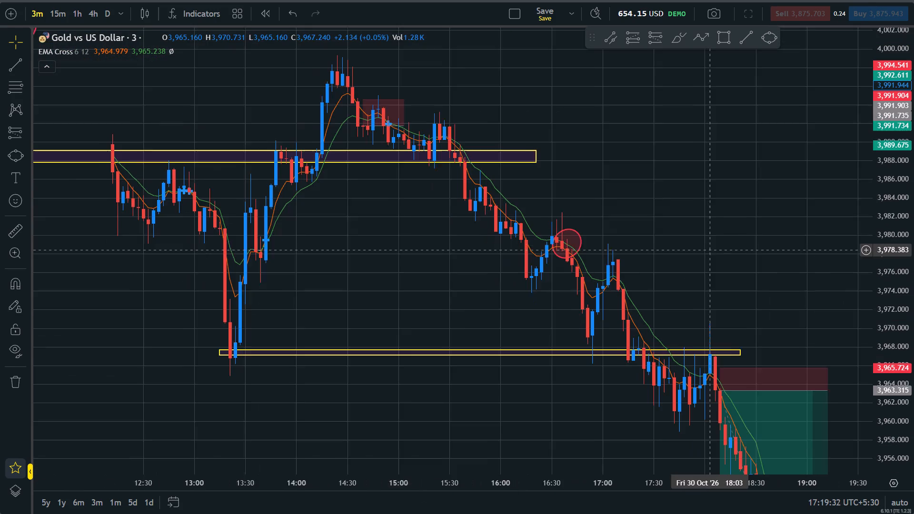
drag(716, 250, 717, 250)
scroll(717, 250, up, 1)
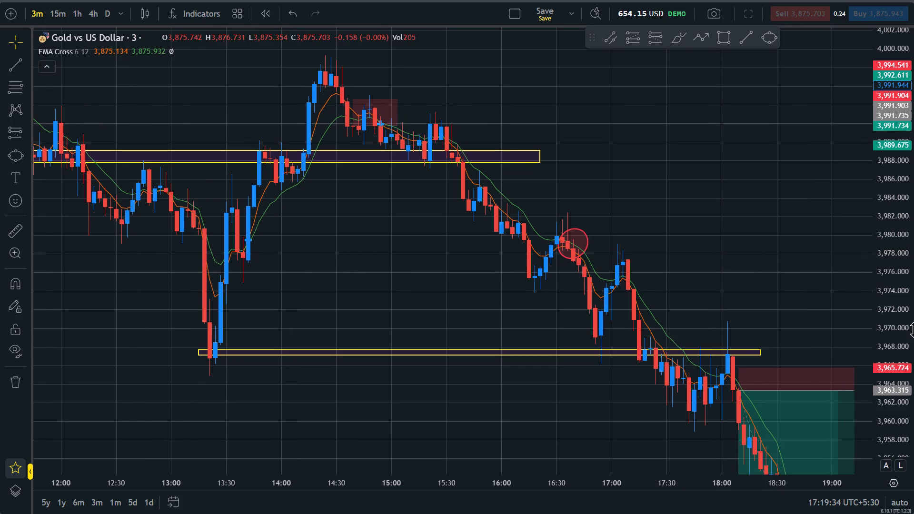
Inspect closely the circled EMA cross after 16:30 and the candles at the 3,967 zone before the 18:00 short.
drag(913, 326, 899, 88)
drag(735, 286, 781, 184)
scroll(781, 184, up, 1)
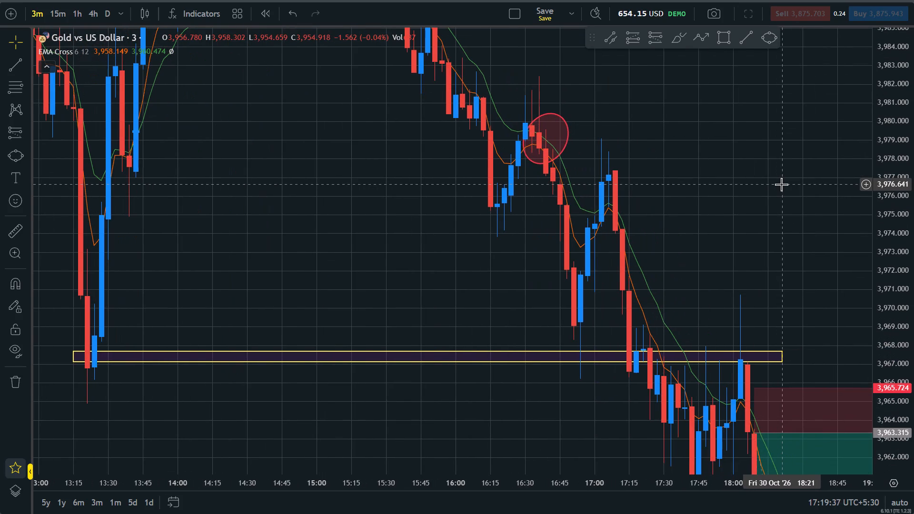
scroll(781, 184, up, 1)
scroll(781, 184, right, 1)
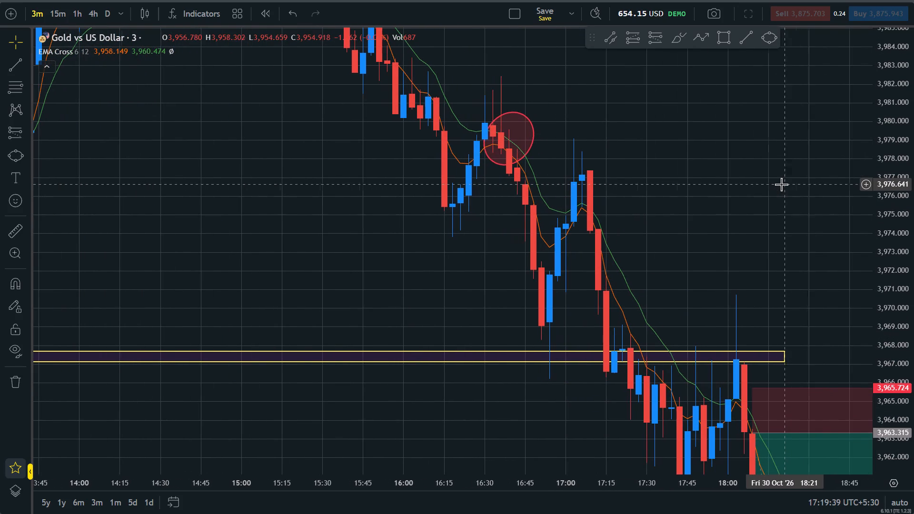
scroll(781, 184, right, 1)
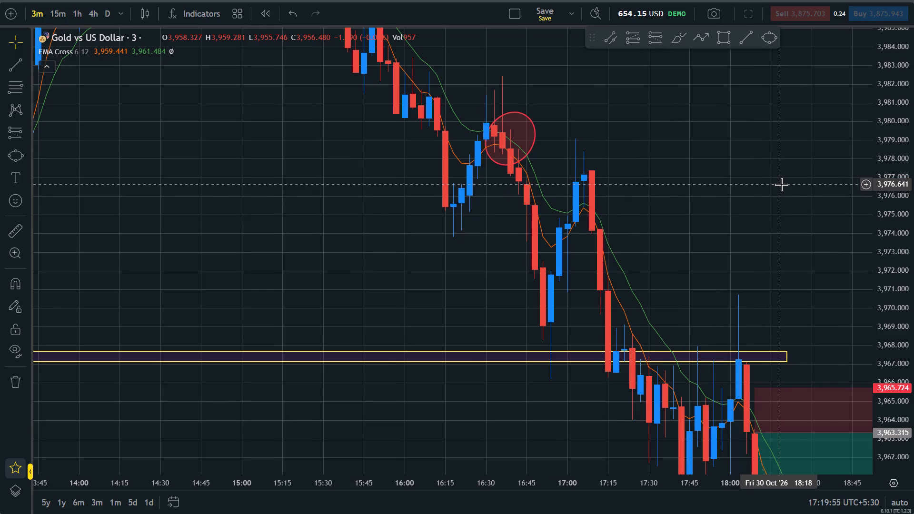
scroll(781, 184, up, 1)
click(671, 222)
scroll(671, 222, down, 2)
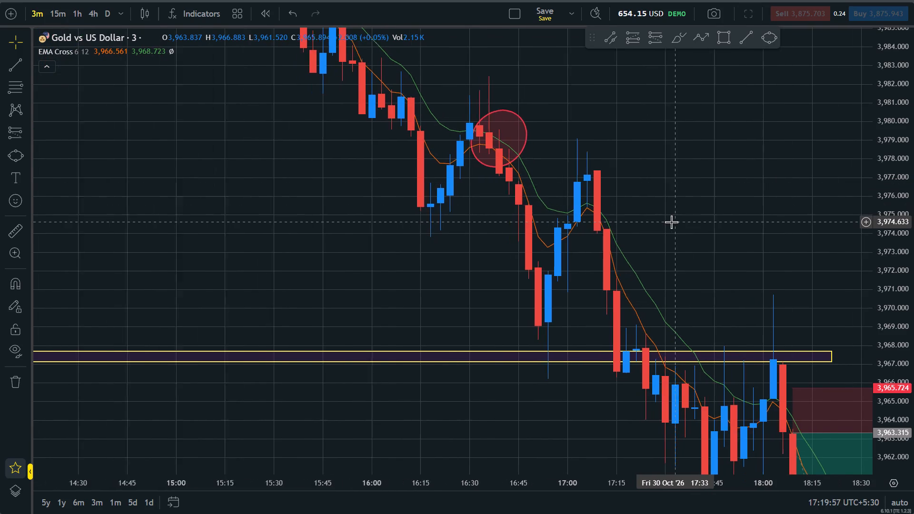
scroll(671, 222, down, 3)
Examine how gold candles react at the zone near 3,988 from 11:30 to 16:00, including the short around 14:45.
drag(548, 137, 564, 235)
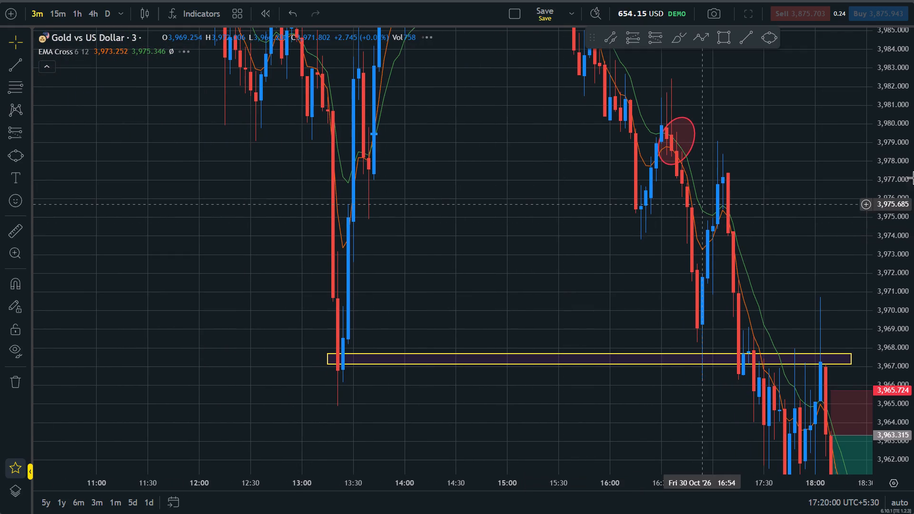
drag(913, 221, 913, 271)
drag(555, 222, 555, 323)
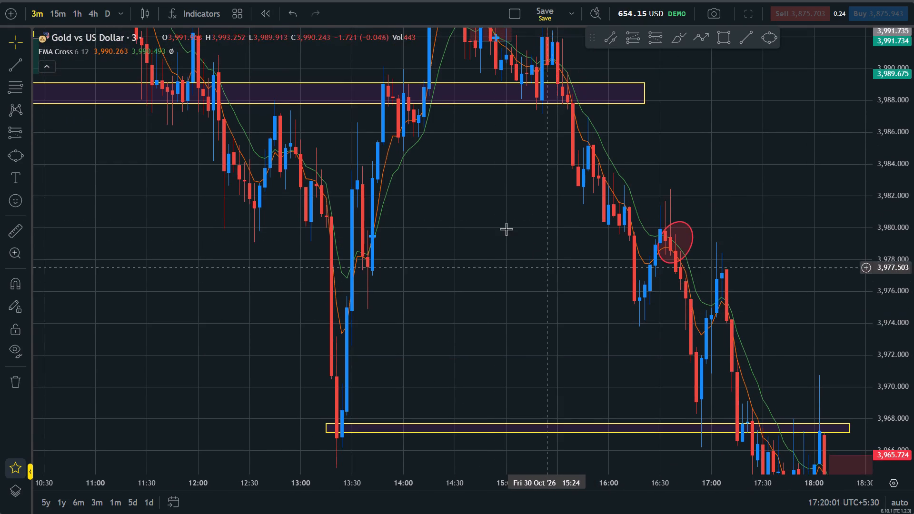
drag(496, 221, 569, 325)
scroll(569, 325, right, 1)
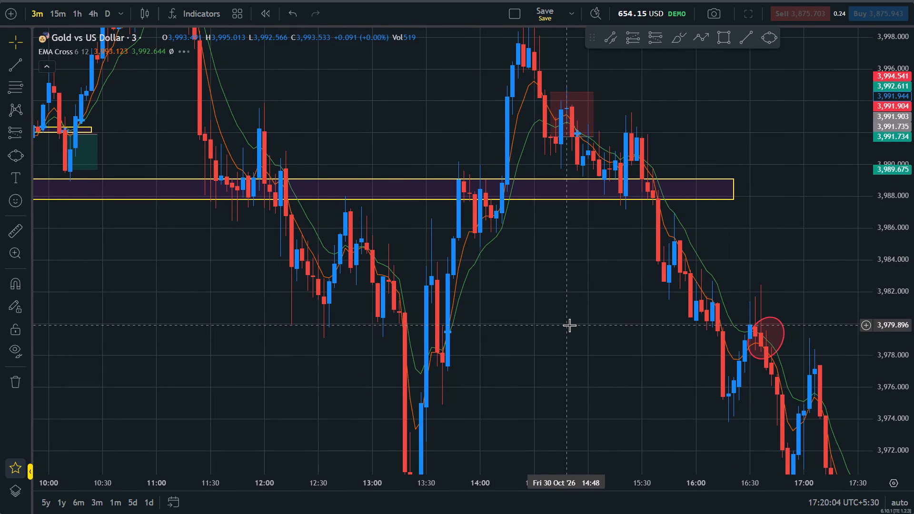
drag(913, 290, 913, 221)
drag(806, 237, 793, 281)
scroll(793, 281, down, 2)
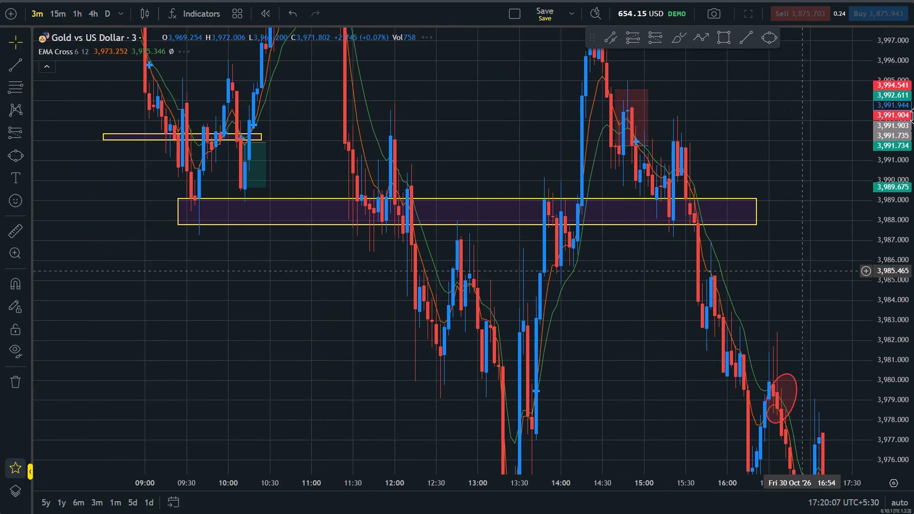
drag(913, 144, 913, 215)
drag(913, 225, 913, 238)
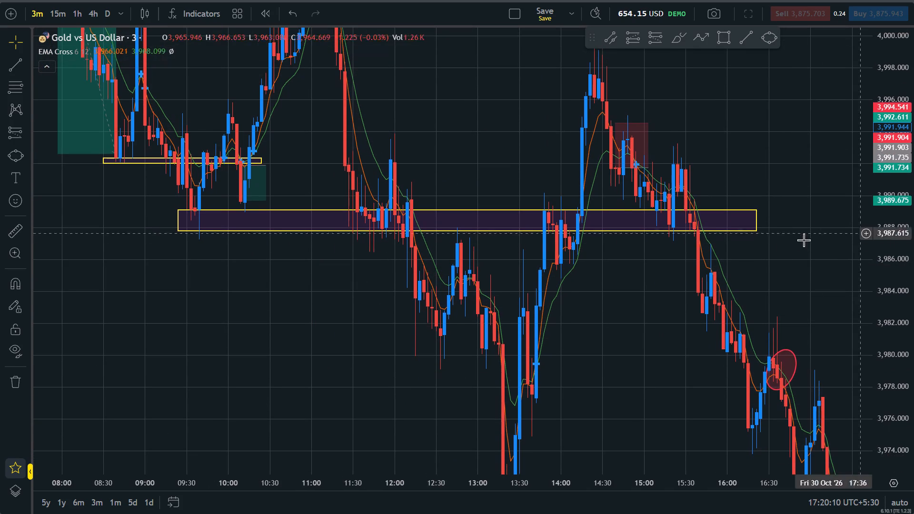
scroll(760, 257, up, 1)
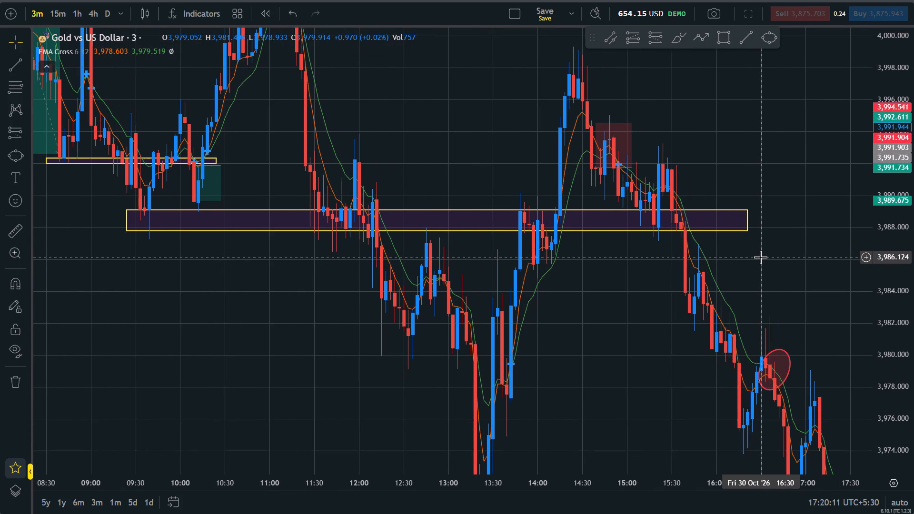
scroll(760, 257, up, 1)
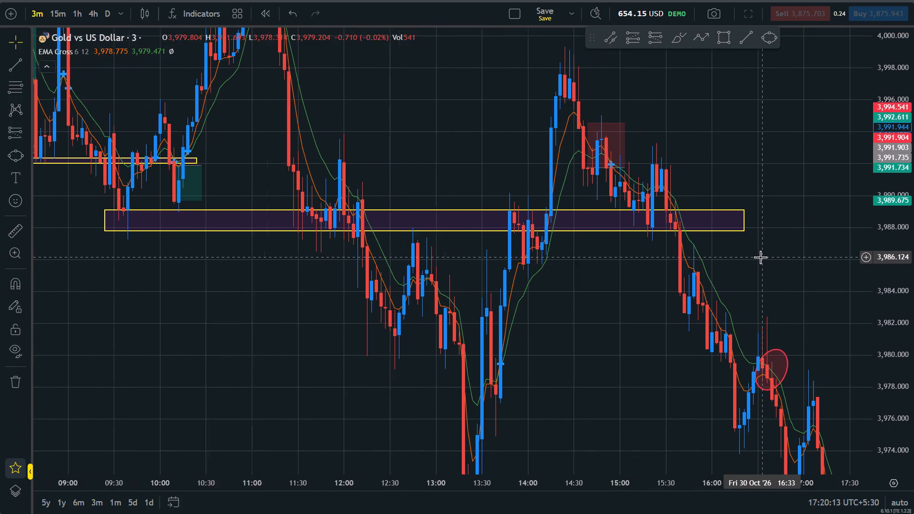
scroll(760, 257, up, 1)
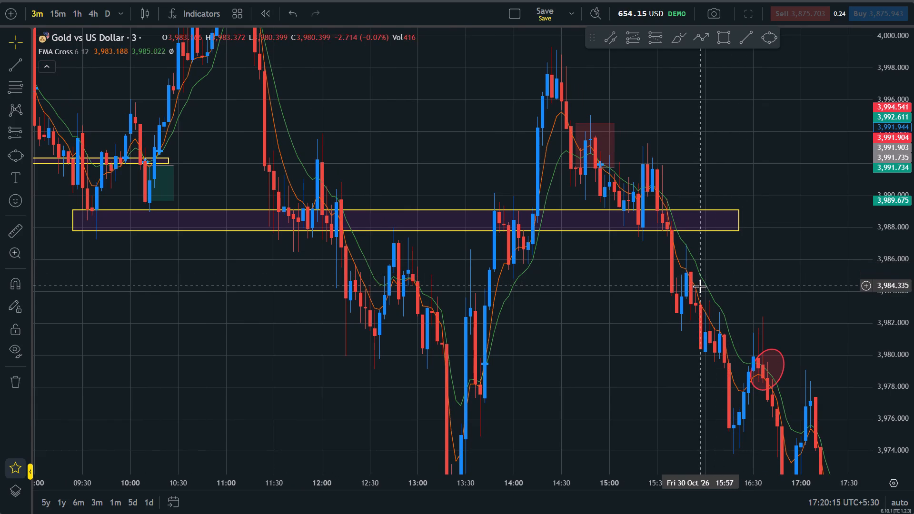
drag(542, 276, 437, 270)
drag(611, 296, 778, 292)
drag(594, 271, 600, 285)
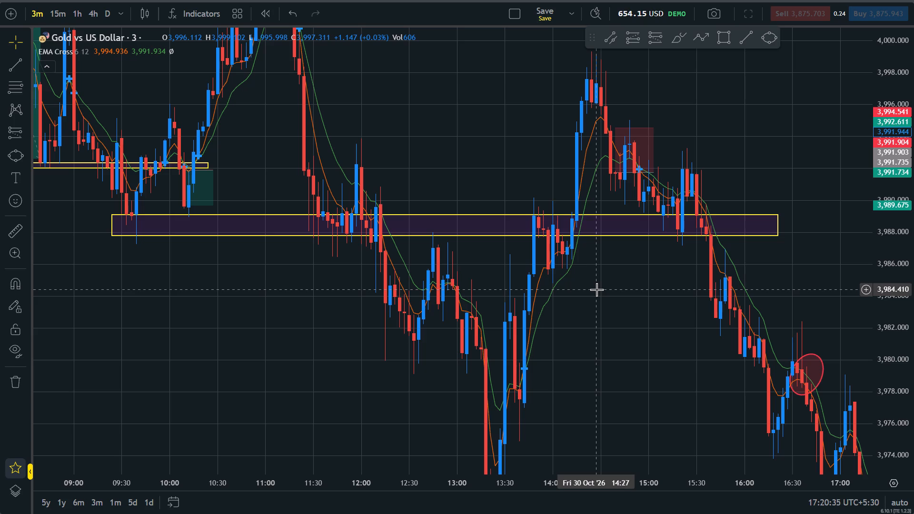
scroll(596, 289, right, 2)
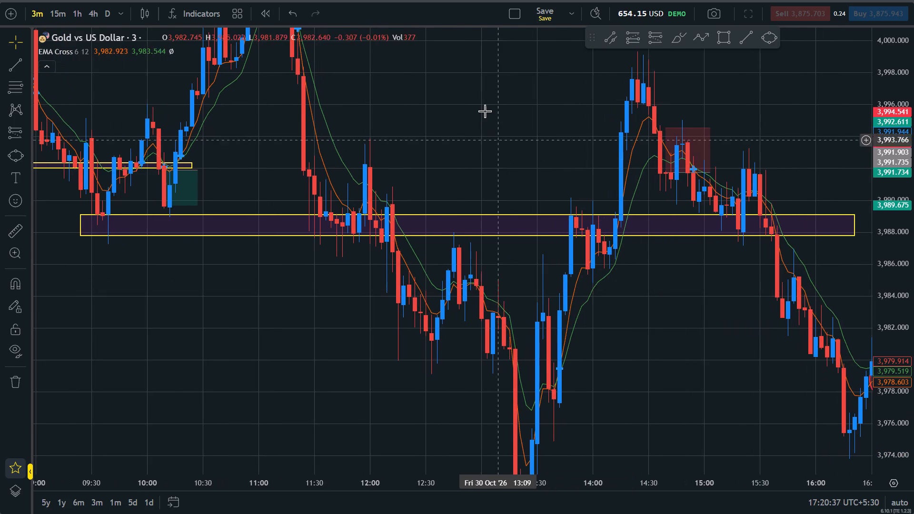
Review the morning of 30 October, comparing the zone near 4,006 with the circled EMA crosses near 08:00 and 11:15.
drag(485, 121, 538, 254)
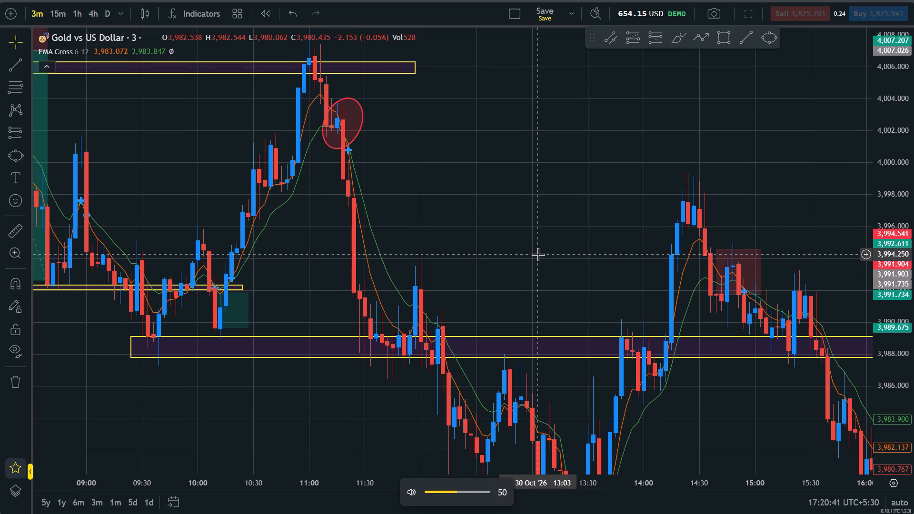
drag(455, 192, 794, 318)
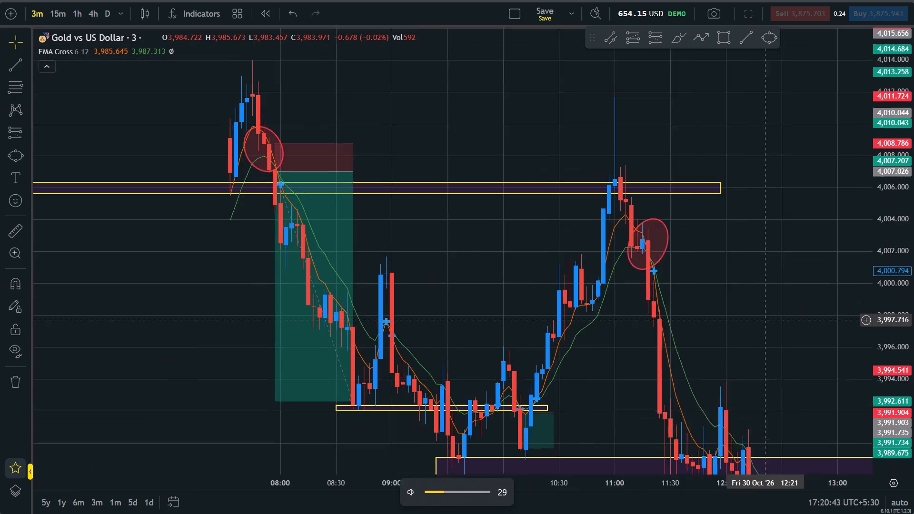
drag(794, 318, 795, 231)
scroll(795, 231, up, 1)
drag(913, 151, 907, 198)
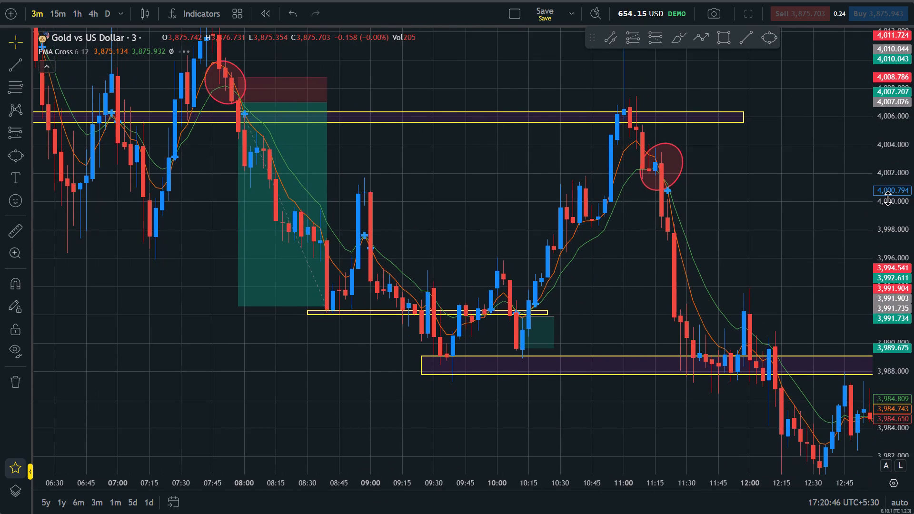
drag(734, 196, 724, 232)
scroll(724, 232, up, 1)
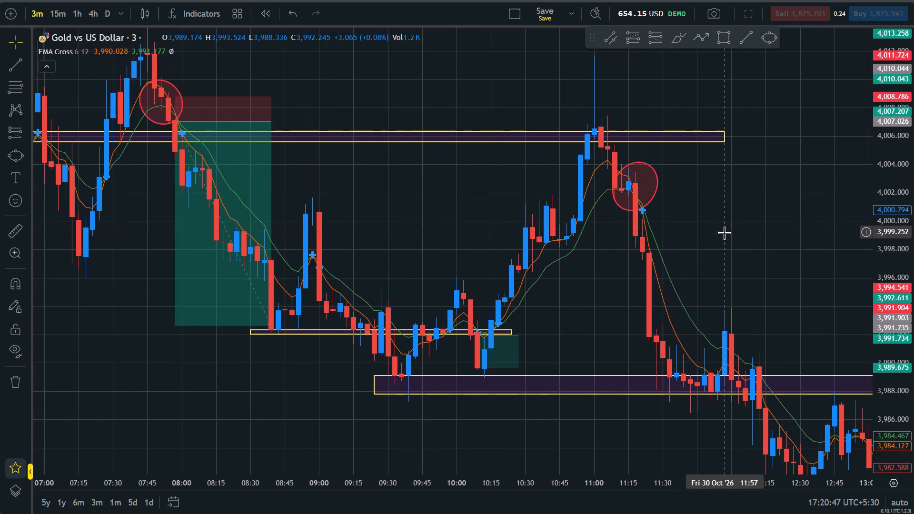
drag(913, 294, 913, 247)
drag(719, 298, 705, 336)
scroll(705, 336, down, 2)
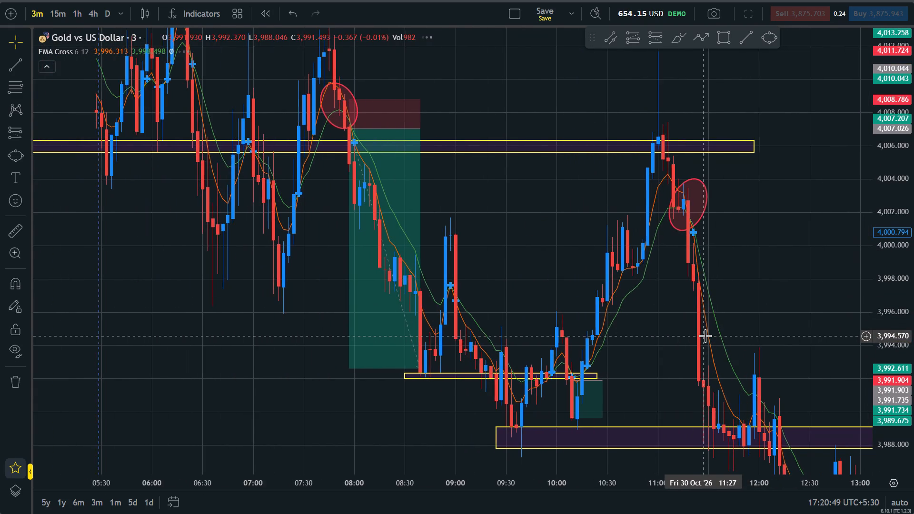
scroll(705, 336, down, 1)
scroll(705, 336, up, 2)
Inspect the 08:00 short and its circled EMA cross, together with the zones near 4,017, 4,006 and 3,992.
drag(447, 98, 581, 261)
drag(913, 230, 913, 288)
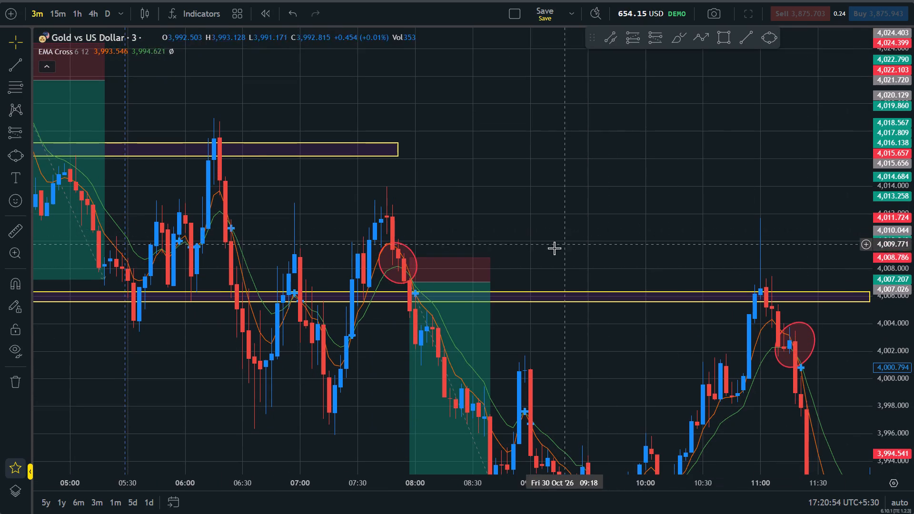
drag(552, 249, 751, 180)
scroll(749, 178, up, 1)
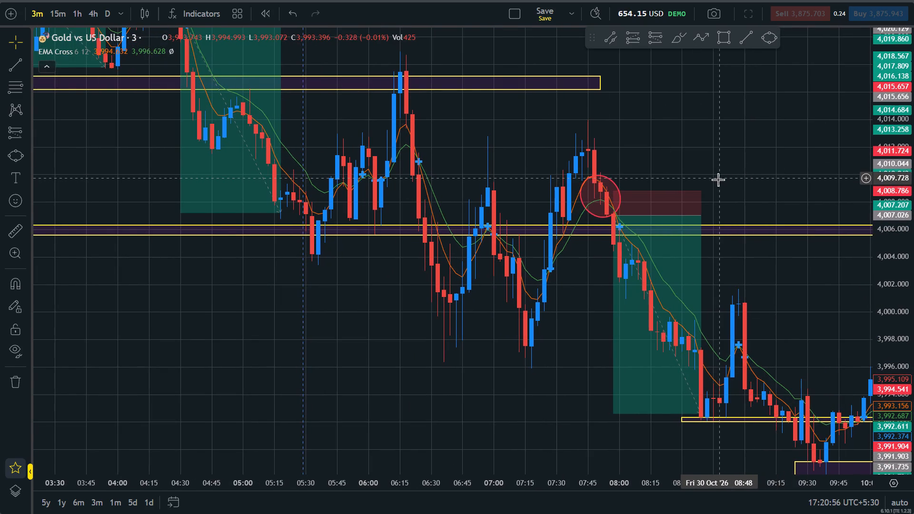
drag(717, 179, 564, 185)
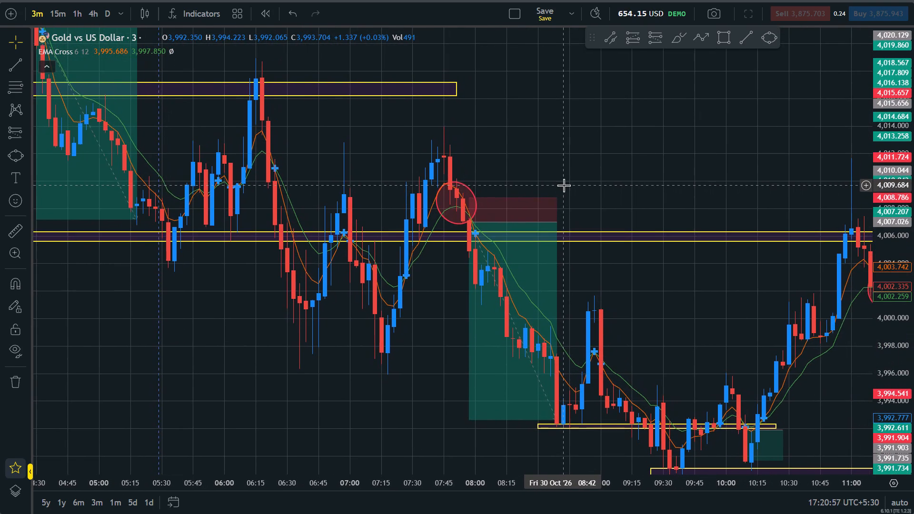
scroll(564, 185, up, 1)
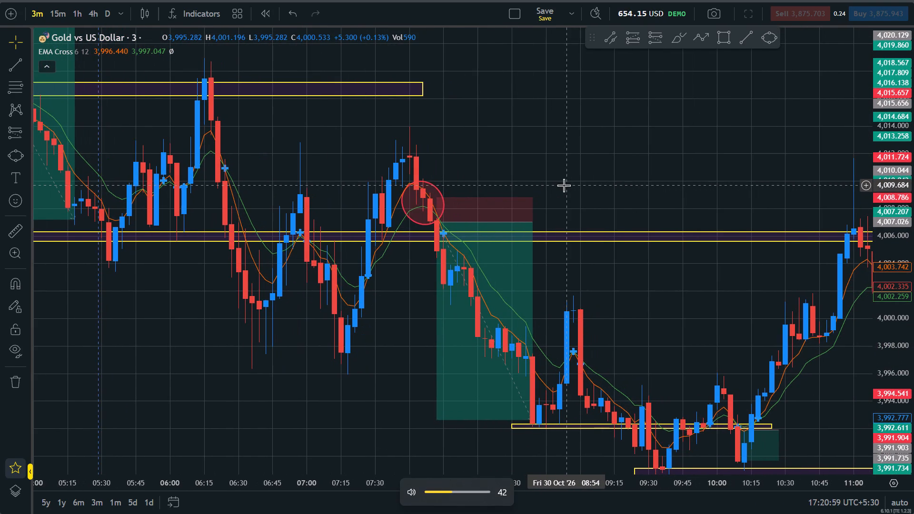
drag(554, 185, 532, 205)
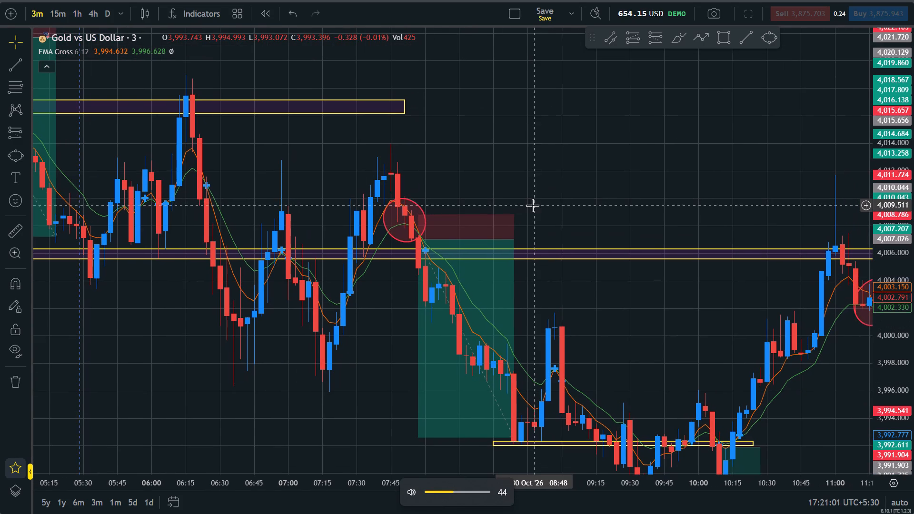
drag(553, 189, 538, 198)
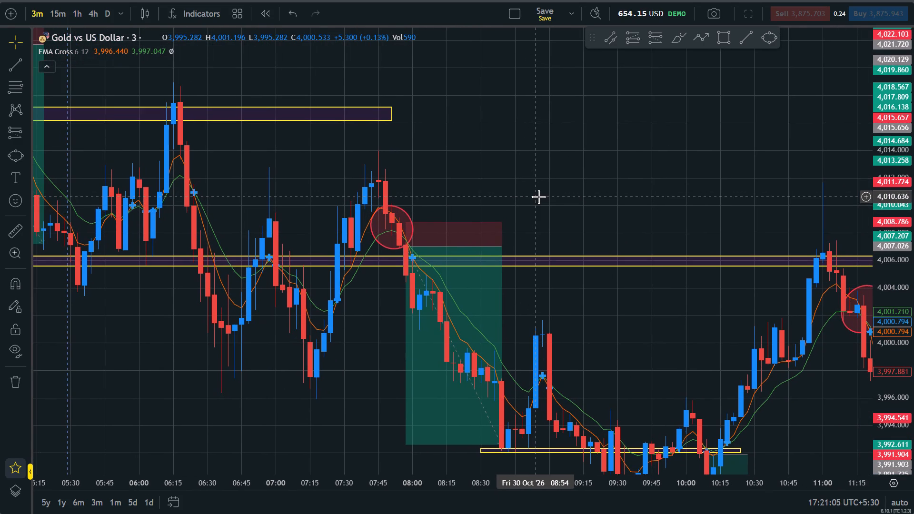
Compare the 30 October zone near 4,006 with the 08:00 short and the circled EMA crosses near 08:00 and 11:15.
scroll(538, 197, down, 2)
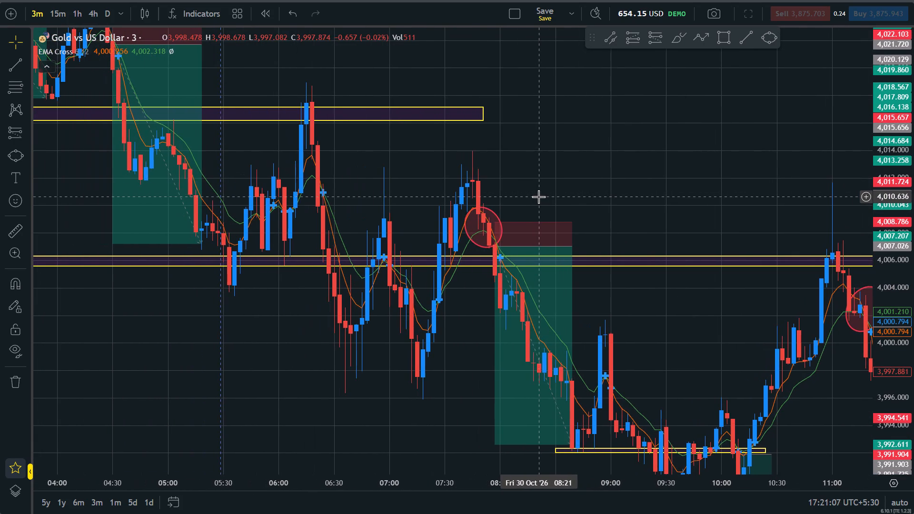
drag(363, 172, 547, 207)
scroll(556, 207, up, 1)
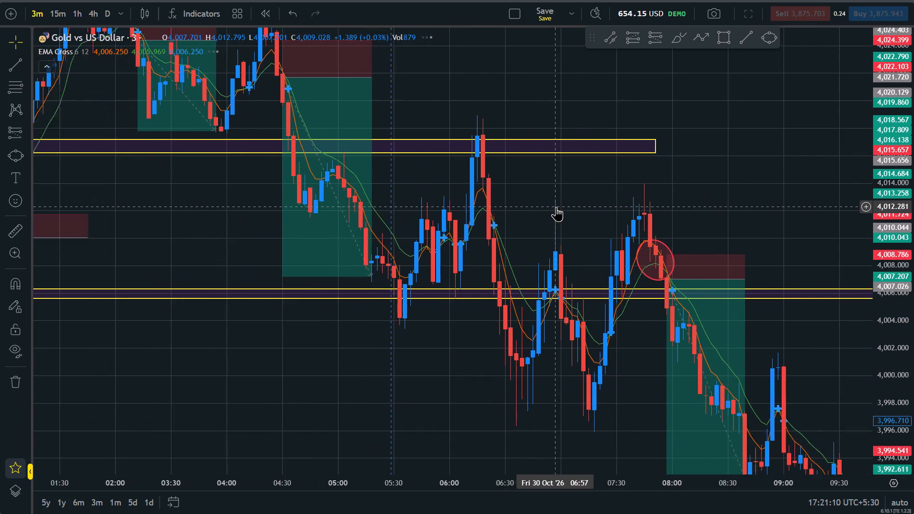
scroll(556, 207, up, 2)
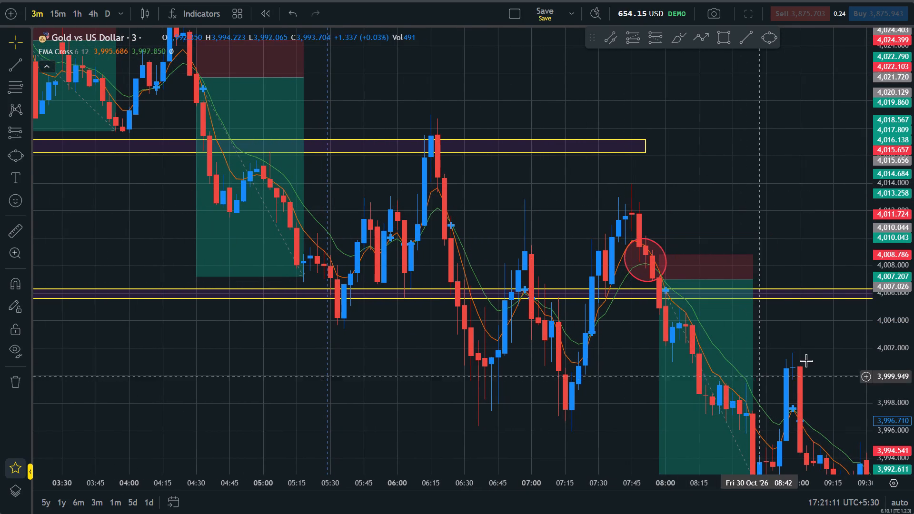
drag(811, 356, 694, 316)
scroll(694, 316, up, 1)
drag(687, 232, 464, 126)
drag(913, 358, 882, 192)
drag(757, 244, 572, 336)
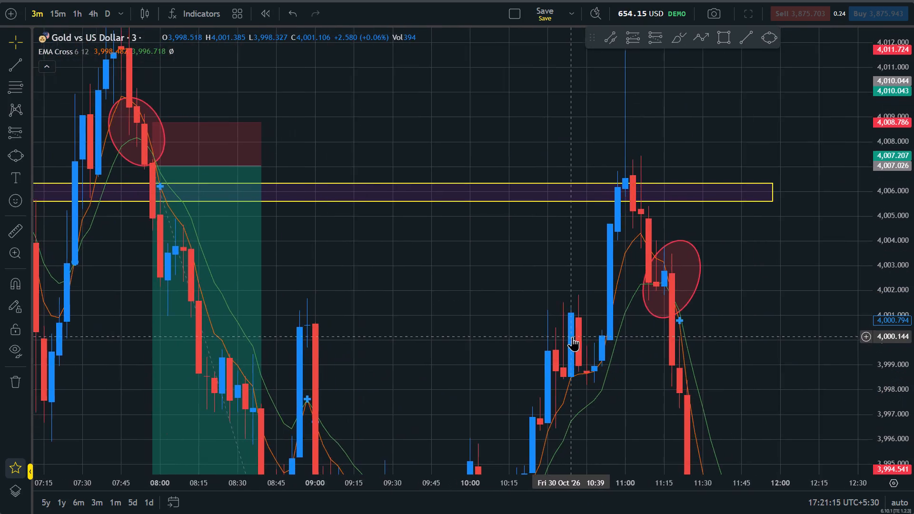
scroll(572, 336, down, 2)
drag(913, 227, 913, 359)
scroll(778, 307, up, 1)
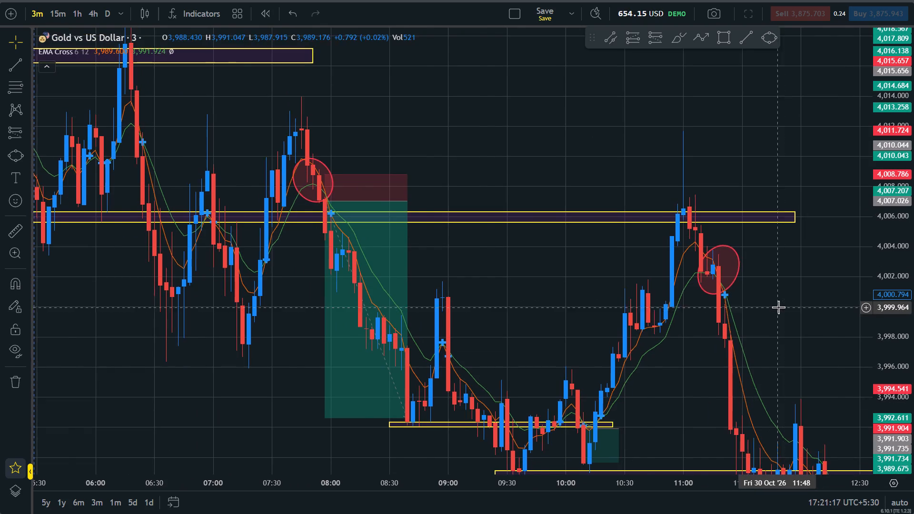
scroll(778, 307, up, 1)
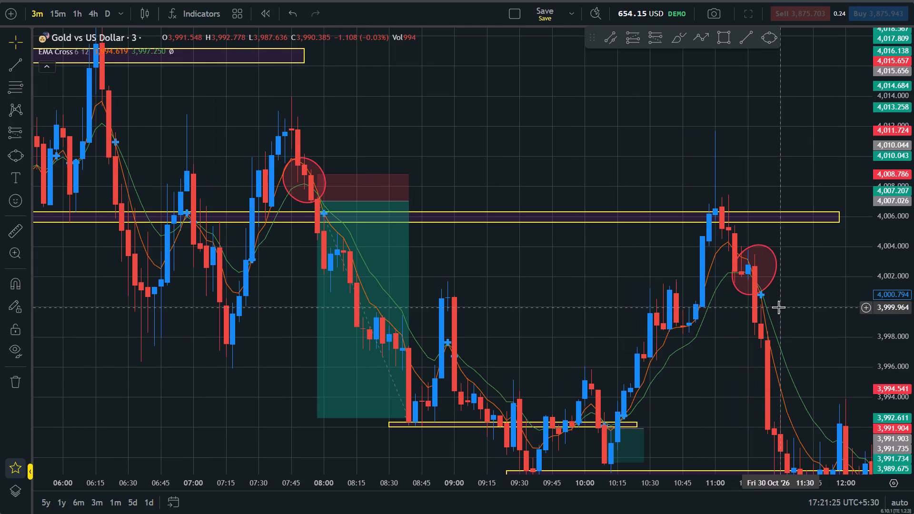
scroll(778, 307, up, 1)
Review the overnight gold shorts from 04:30 on 30 October back to 20:30 on 29 October against the zone near 4,017.
drag(419, 148, 677, 242)
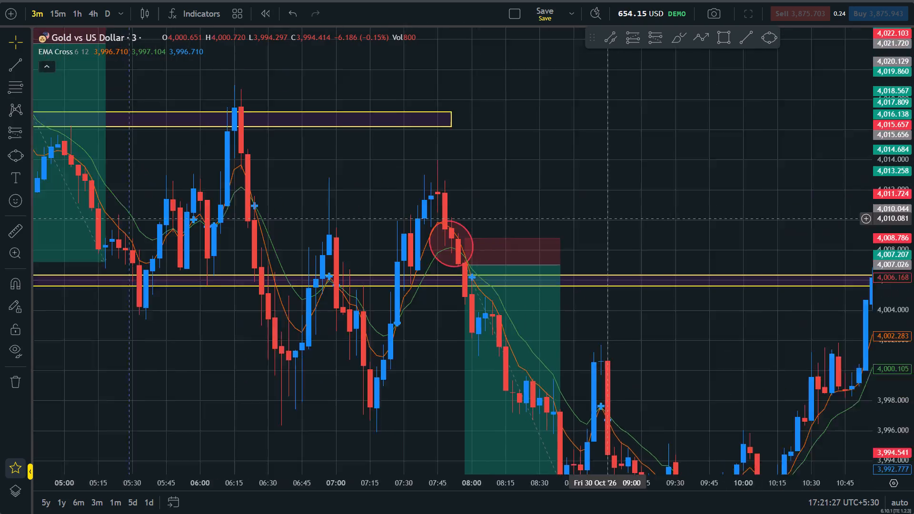
drag(677, 242, 764, 275)
drag(447, 260, 772, 362)
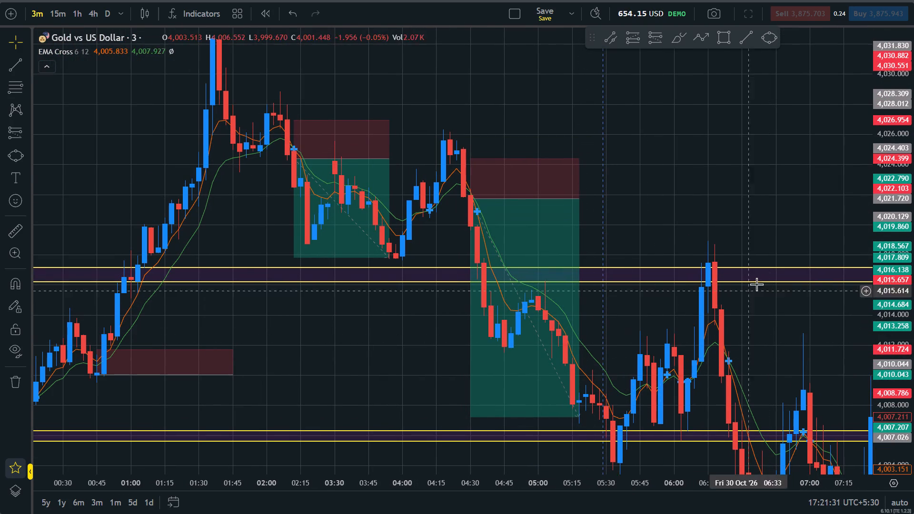
drag(650, 178, 694, 258)
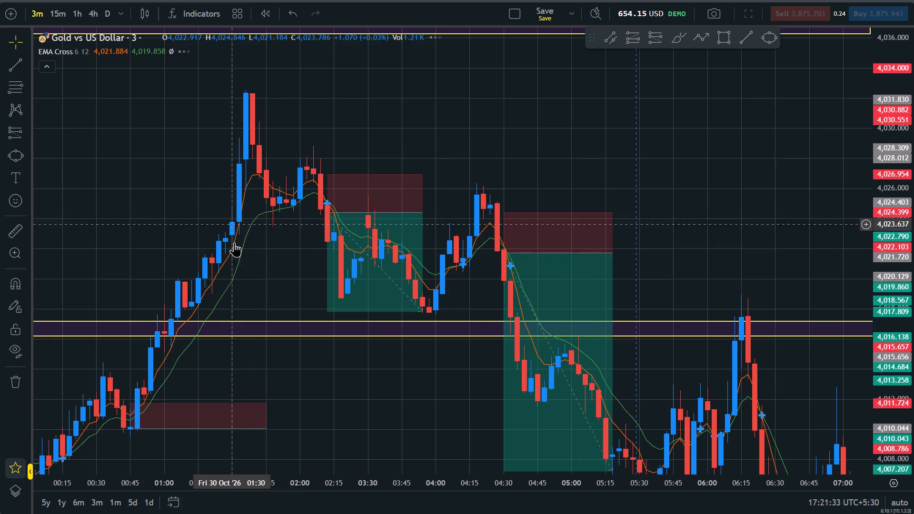
drag(298, 246, 778, 89)
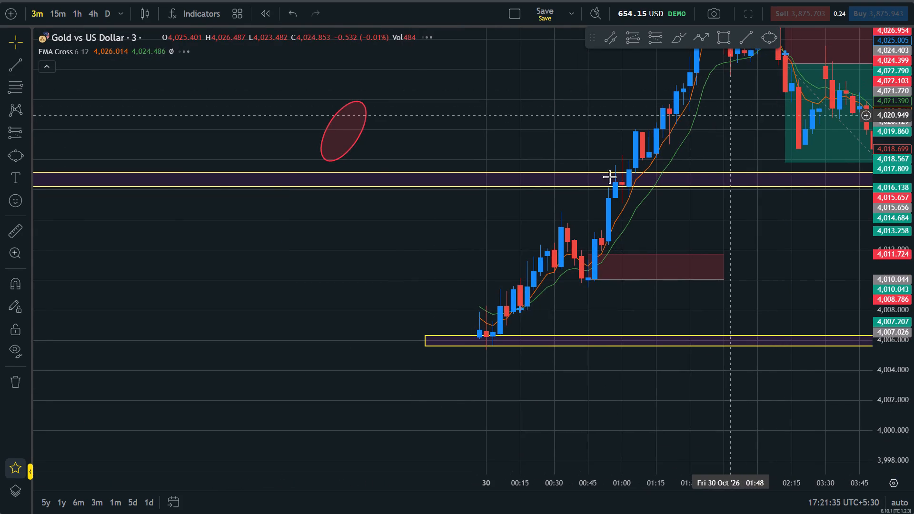
drag(491, 236, 552, 382)
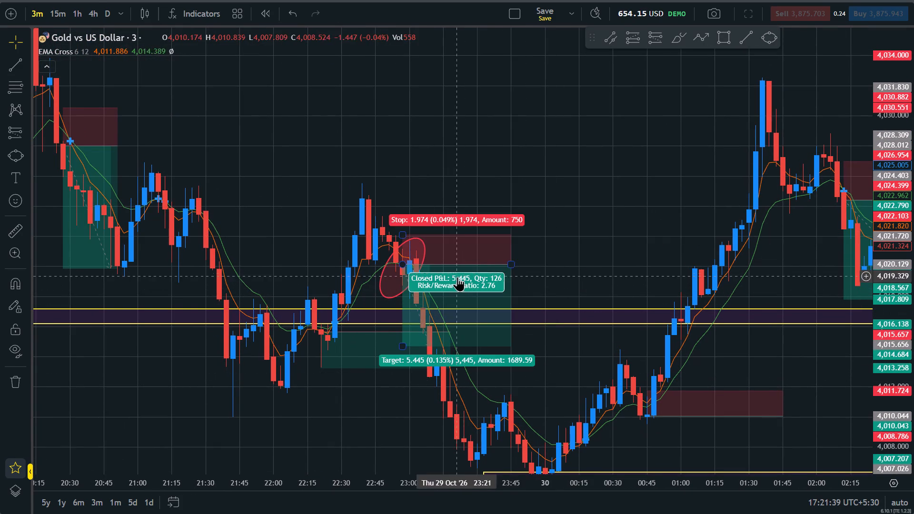
drag(606, 257, 913, 223)
drag(509, 160, 737, 309)
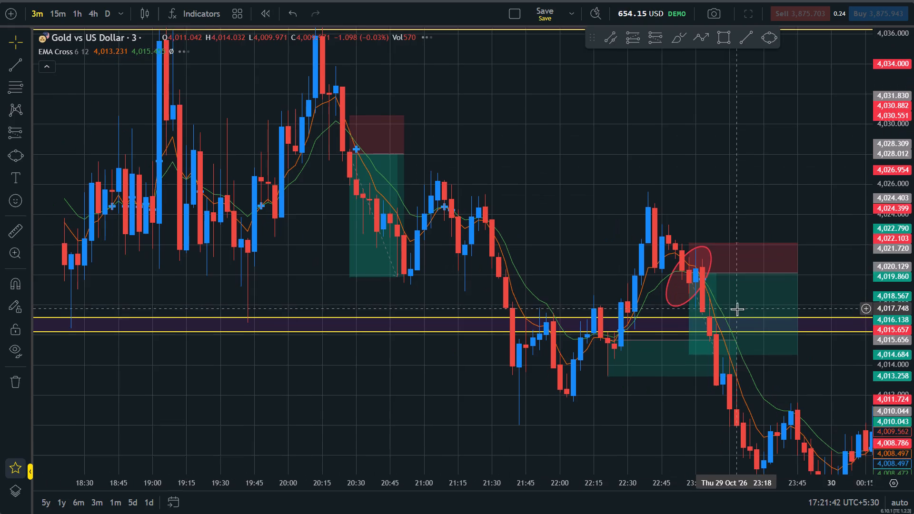
drag(549, 170, 693, 286)
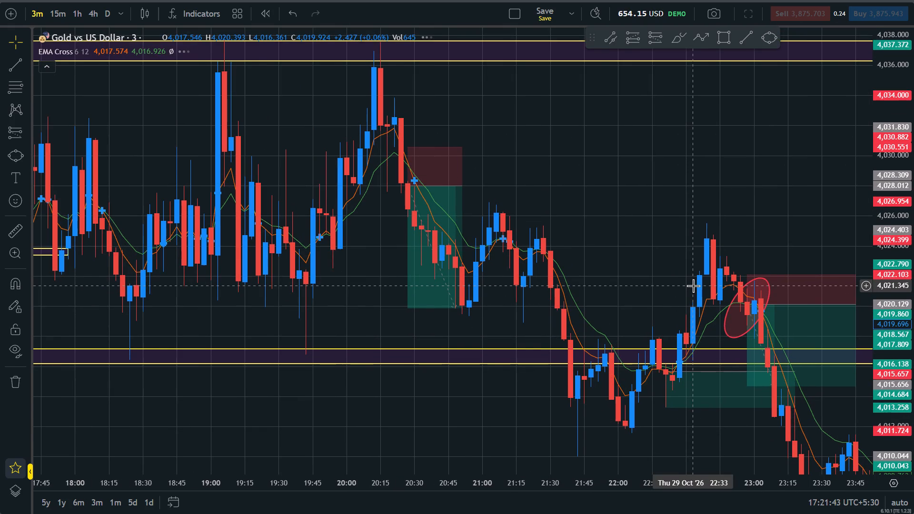
Examine the 29 October afternoon reactions at the zone near 4,037, including the 17:00 short and the circled EMA cross near 12:50.
scroll(693, 286, down, 2)
drag(442, 140, 614, 185)
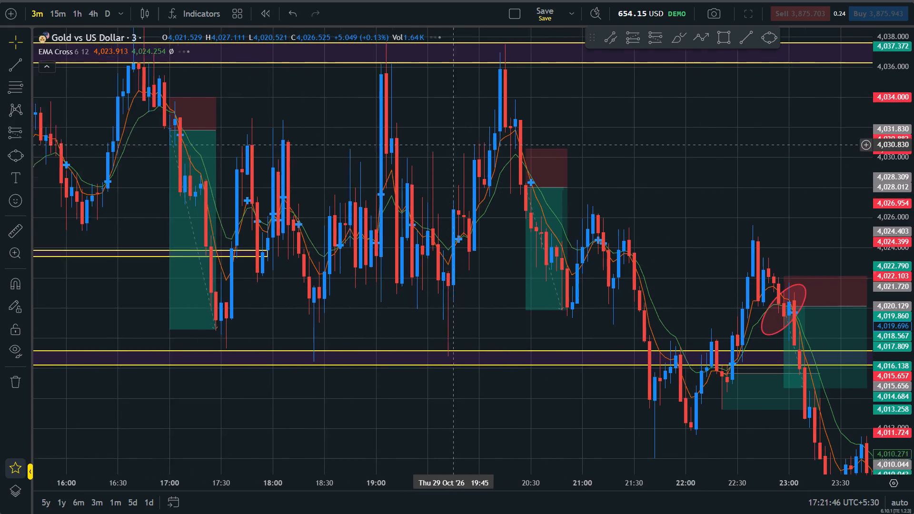
drag(614, 185, 852, 270)
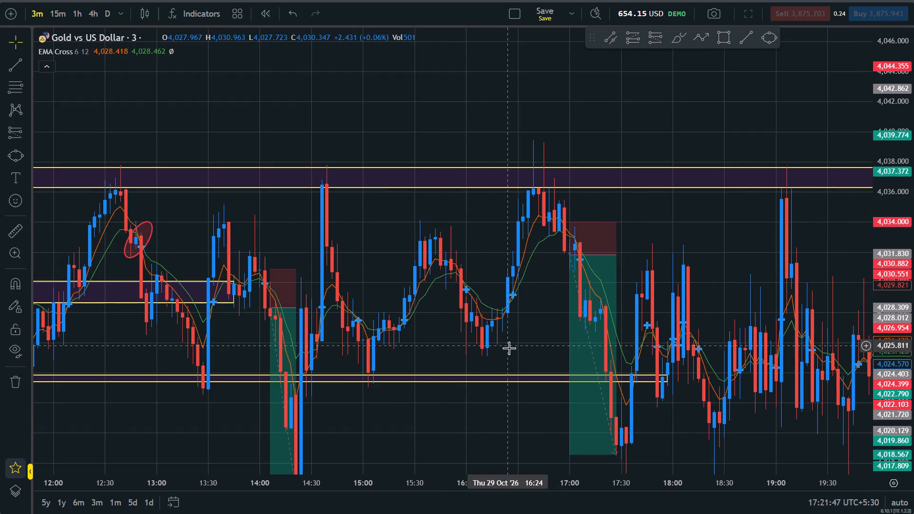
scroll(767, 304, up, 2)
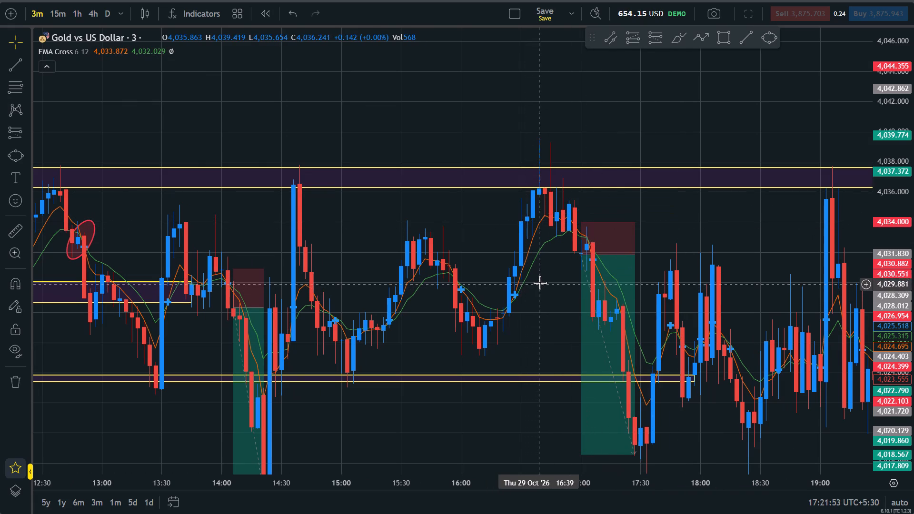
scroll(543, 278, down, 1)
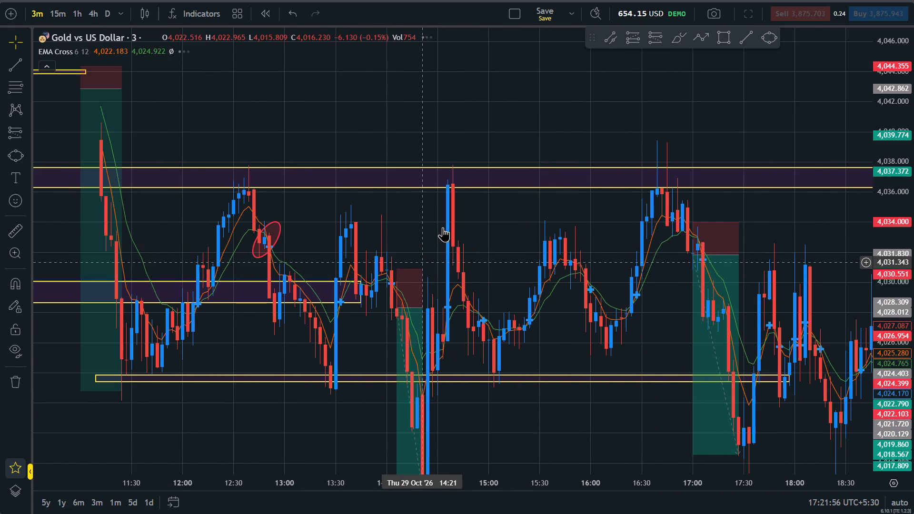
drag(442, 227, 734, 250)
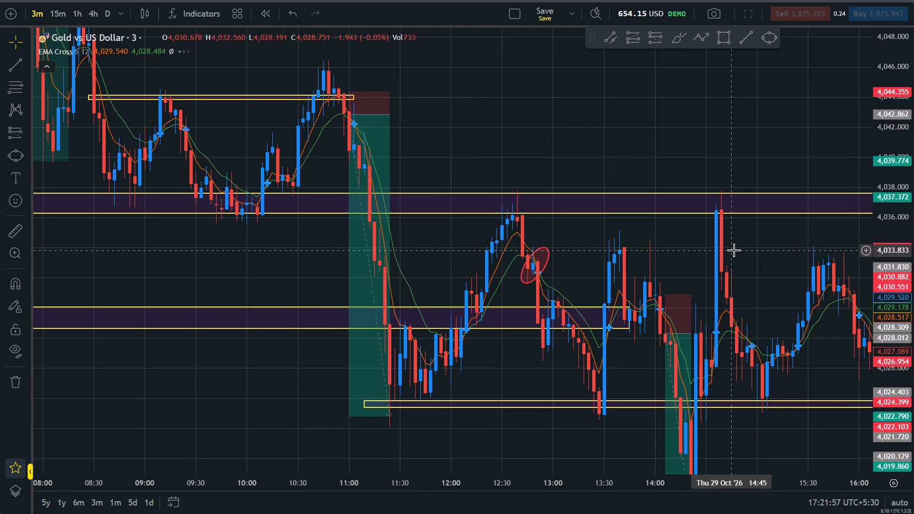
scroll(734, 250, up, 1)
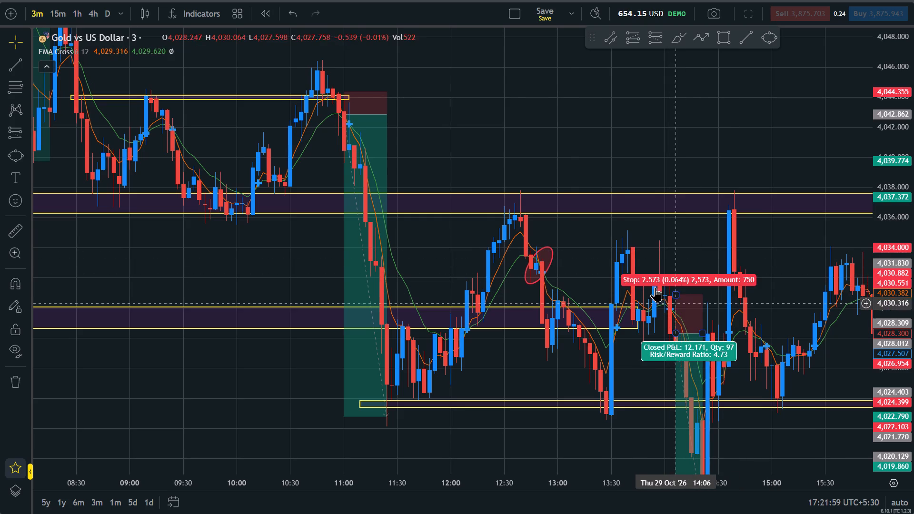
drag(575, 255, 755, 215)
scroll(755, 215, up, 1)
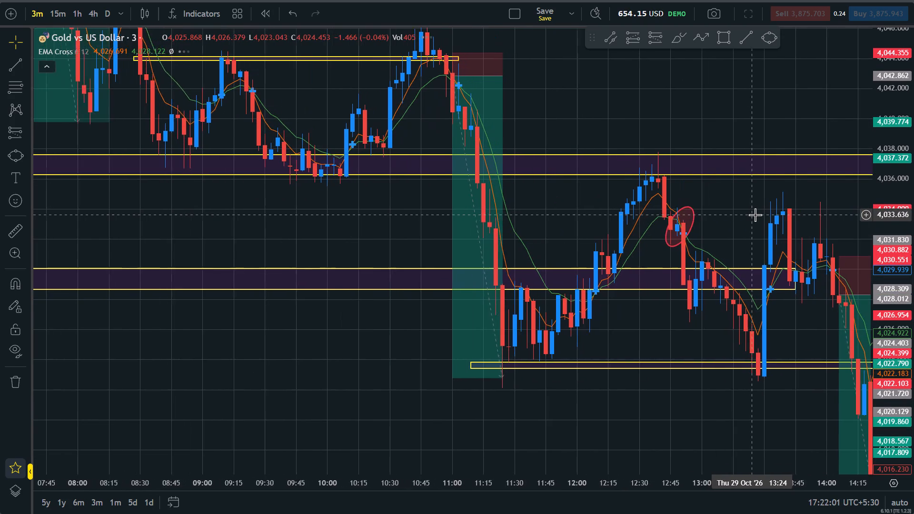
scroll(755, 215, up, 1)
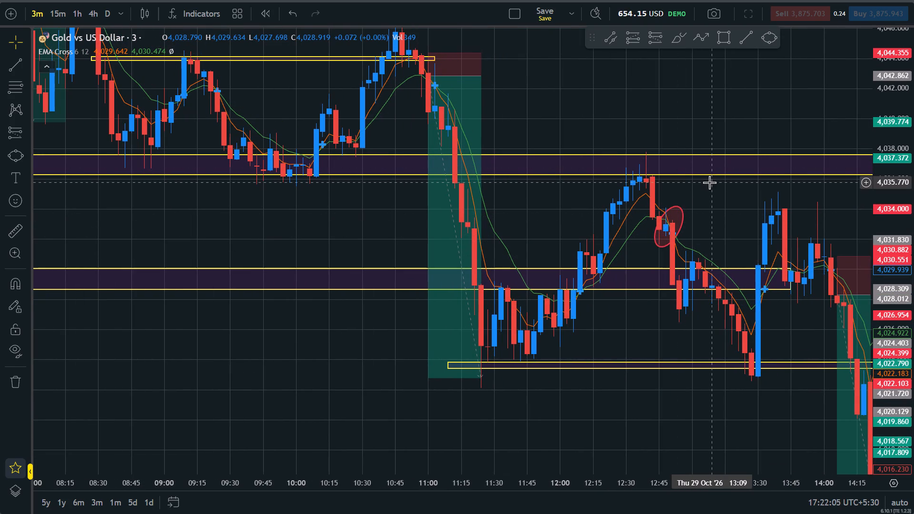
scroll(709, 182, up, 1)
drag(699, 236, 608, 235)
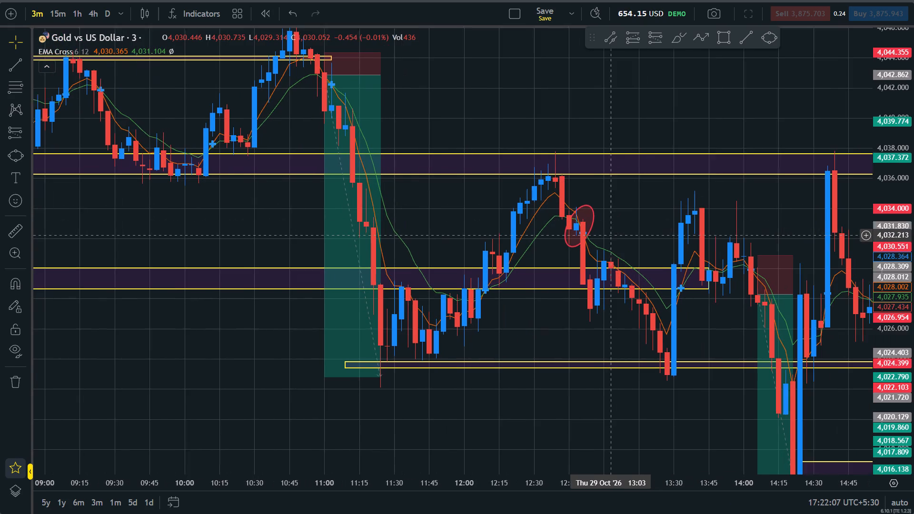
drag(608, 235, 607, 233)
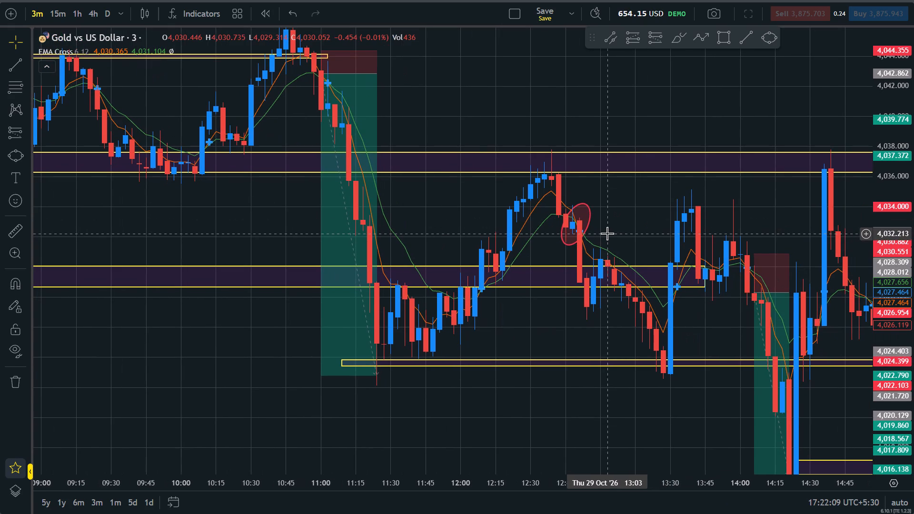
scroll(607, 233, up, 1)
Inspect the 11:00 short on 29 October together with the narrow zone near 4,044 and its EMA cross.
drag(469, 93, 652, 234)
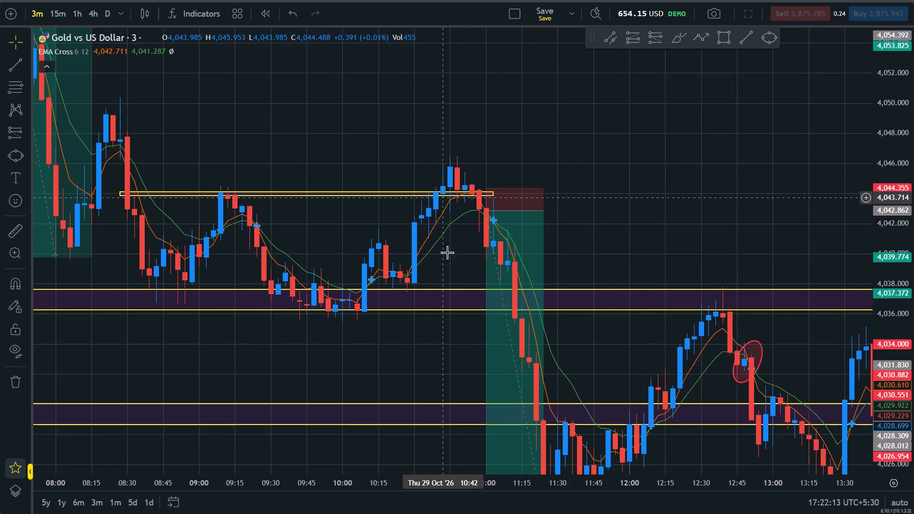
click(629, 210)
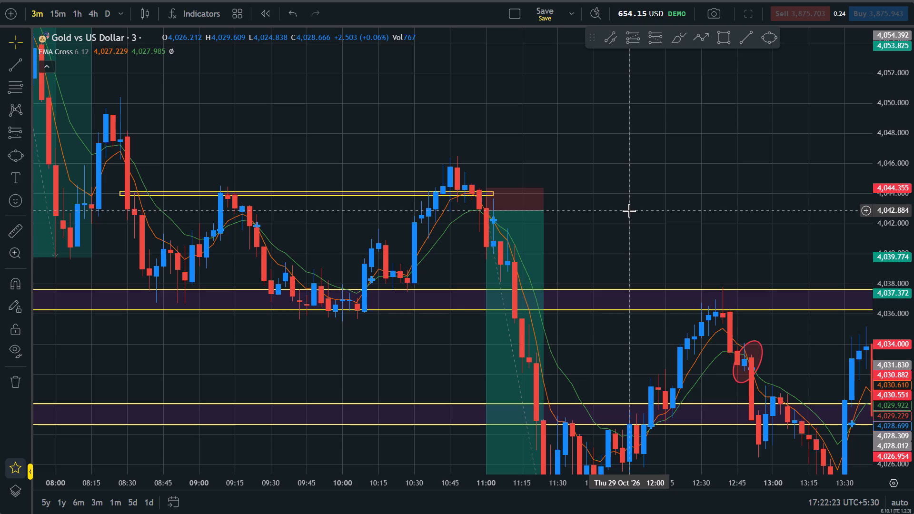
scroll(629, 210, up, 1)
drag(892, 248, 888, 81)
drag(701, 189, 712, 250)
scroll(712, 250, down, 3)
drag(572, 167, 624, 208)
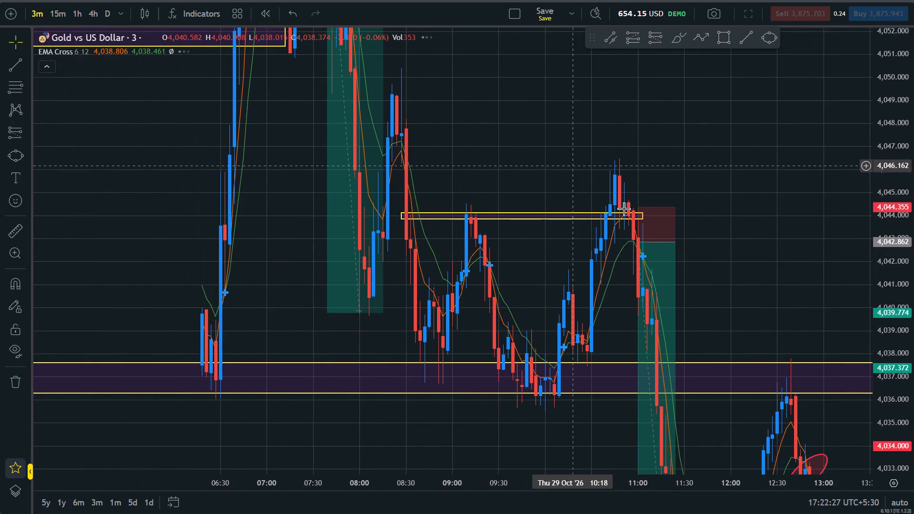
drag(624, 208, 769, 315)
drag(913, 188, 913, 348)
Review the early 29 October shorts near 03:20, 05:30 and 07:40 against the zones near 4,070, 4,056, 4,052 and 4,037.
drag(459, 160, 672, 266)
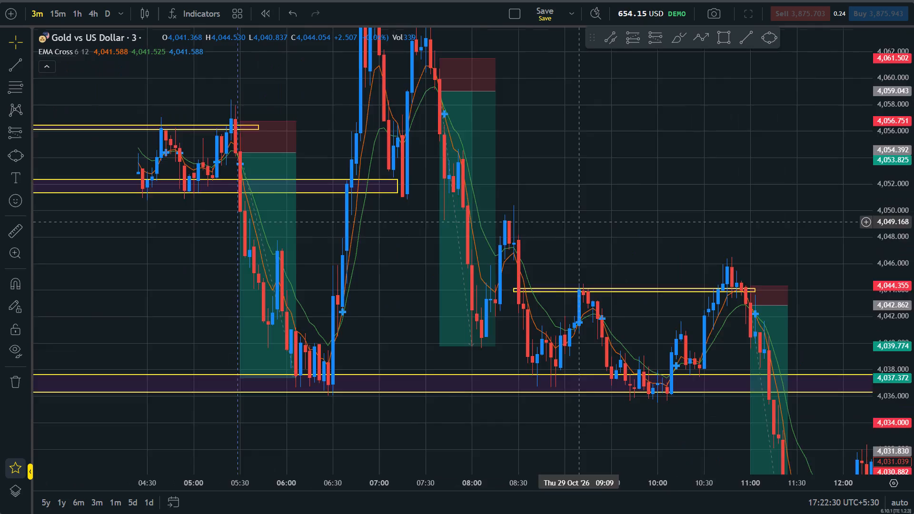
drag(672, 266, 707, 306)
scroll(691, 198, up, 2)
drag(698, 244, 714, 277)
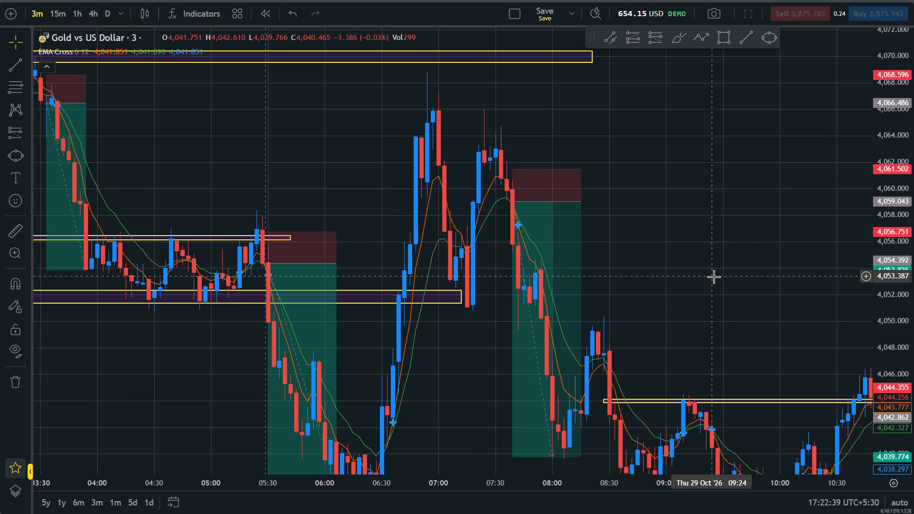
scroll(714, 277, up, 1)
drag(626, 286, 768, 236)
scroll(768, 236, down, 2)
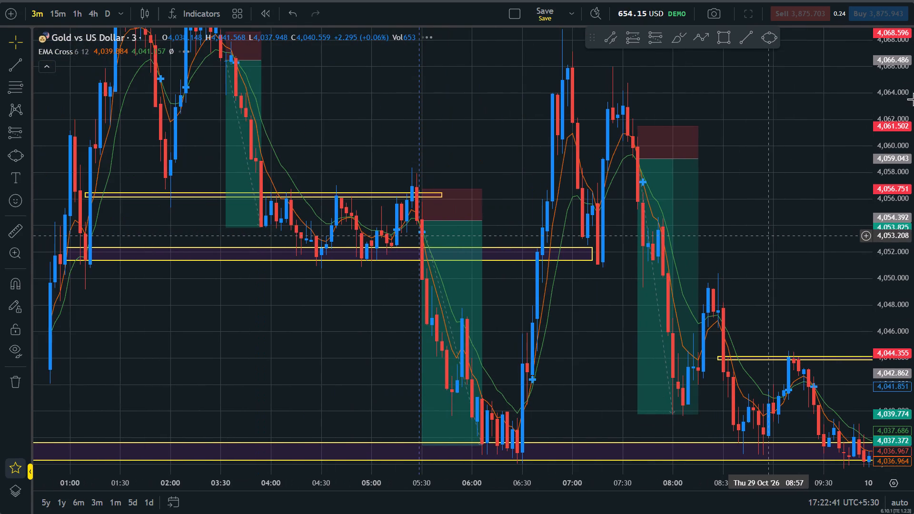
drag(913, 198, 913, 283)
drag(464, 164, 582, 163)
scroll(582, 163, up, 1)
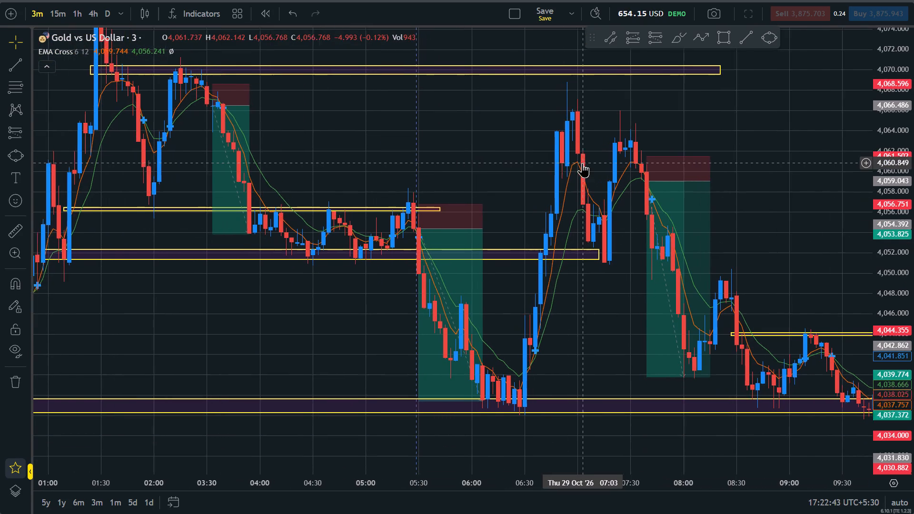
scroll(582, 163, up, 1)
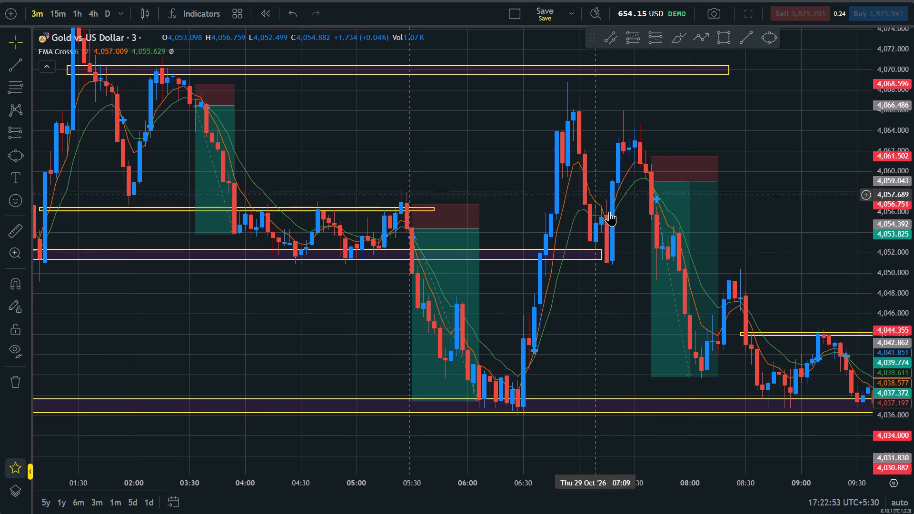
click(797, 277)
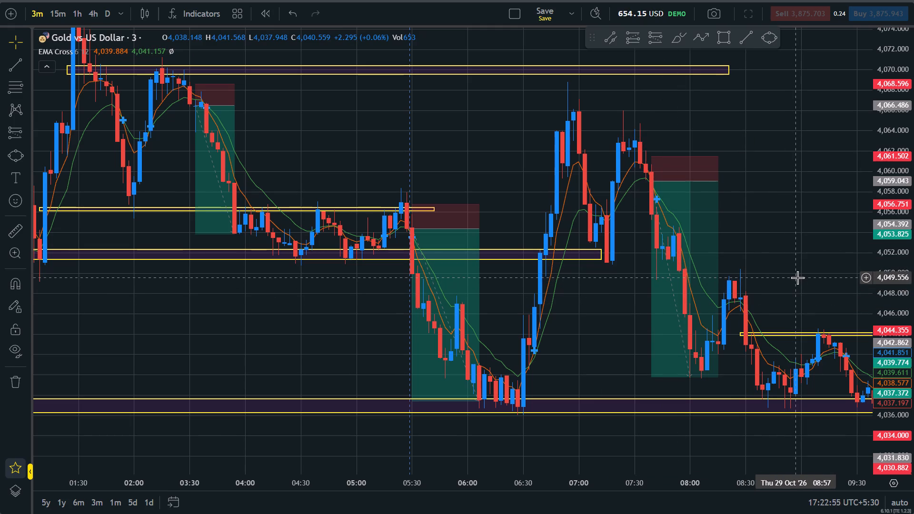
Adjust the short near 07:40 on 29 October to enter at 07:42 at 4,055.641, with its stop at 4,058.157.
scroll(797, 277, up, 1)
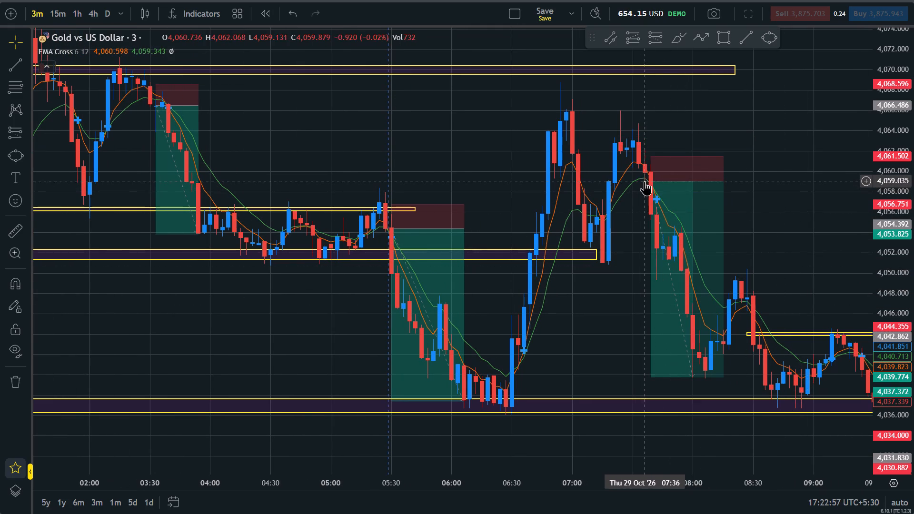
drag(652, 182, 656, 216)
drag(657, 157, 661, 187)
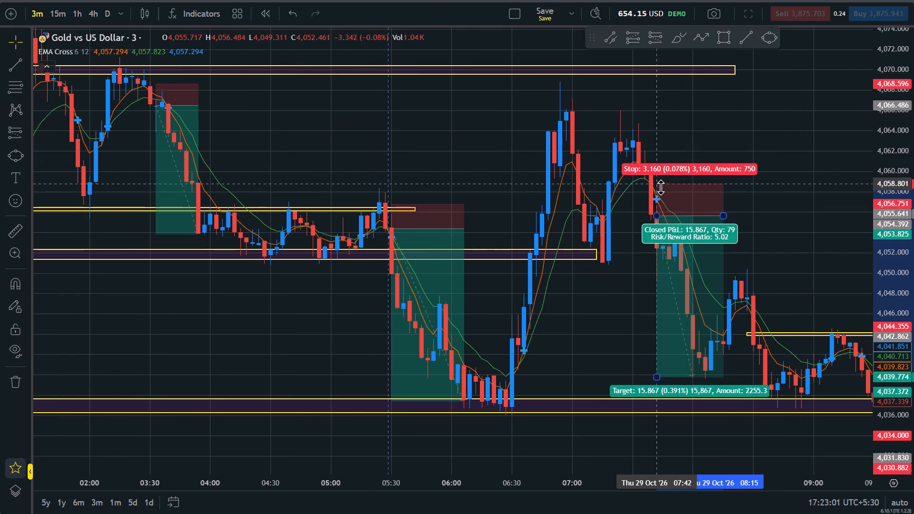
drag(661, 187, 660, 191)
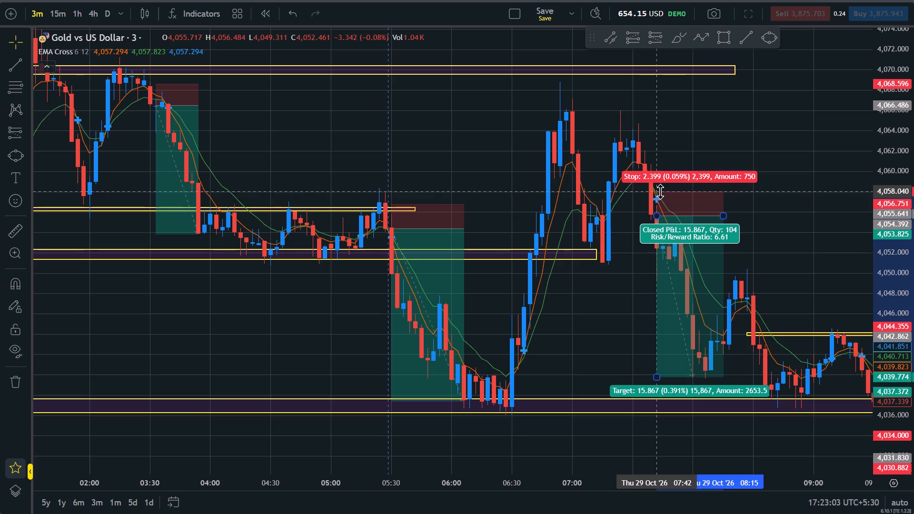
drag(660, 191, 660, 190)
click(806, 263)
Inspect the adjusted 07:42 short and the candles from its EMA cross through to the zone near 4,044.
scroll(806, 263, up, 1)
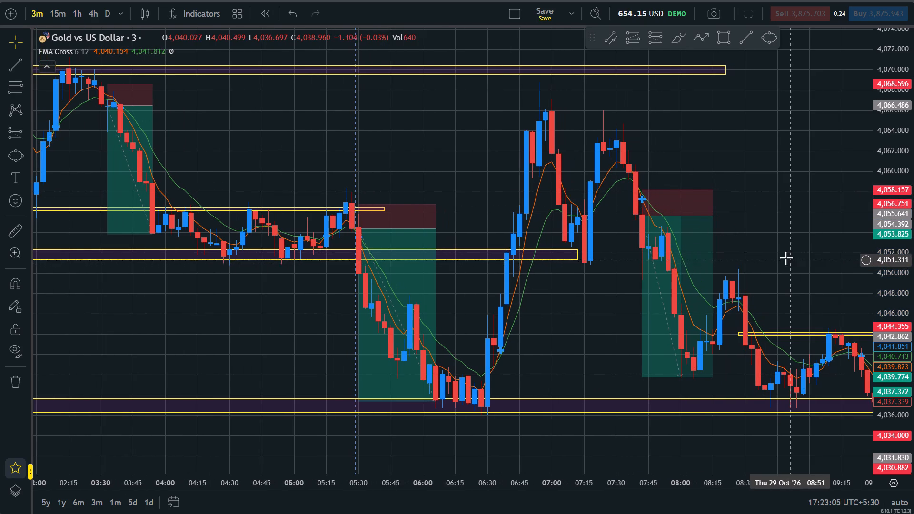
click(780, 253)
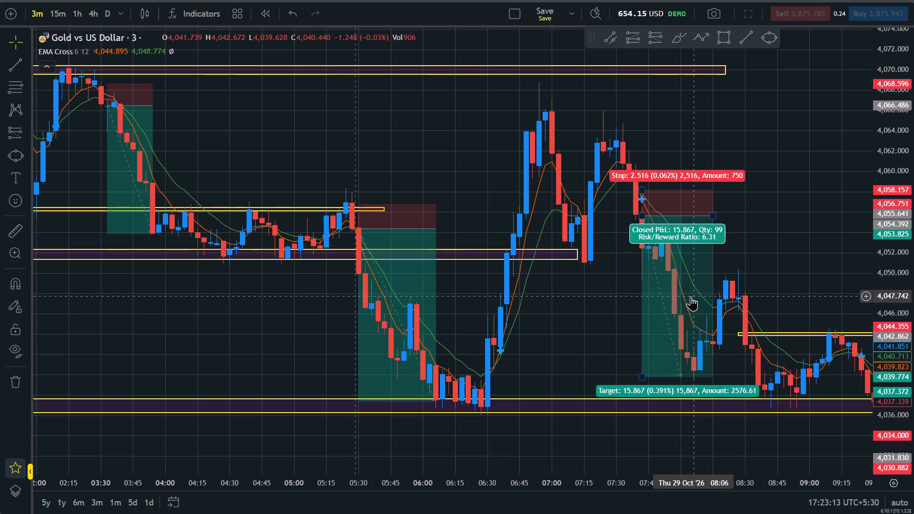
scroll(691, 296, up, 1)
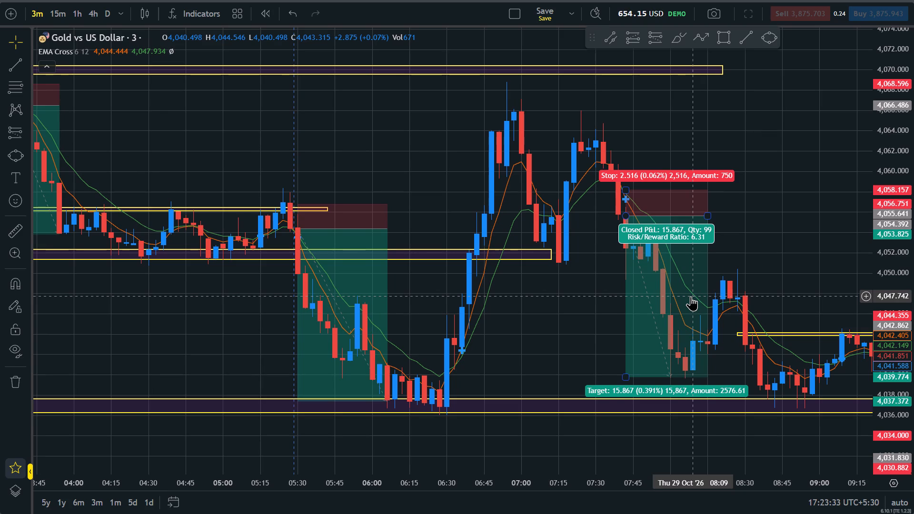
scroll(702, 317, up, 1)
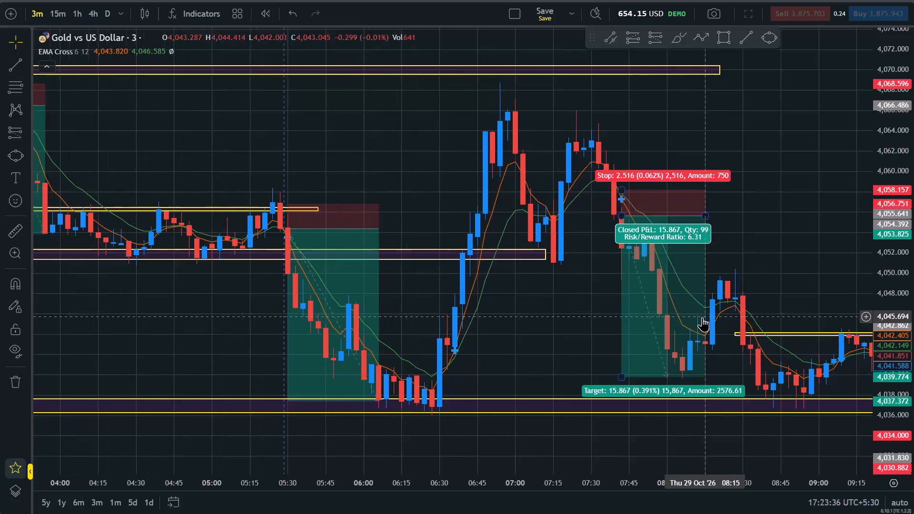
scroll(702, 317, up, 1)
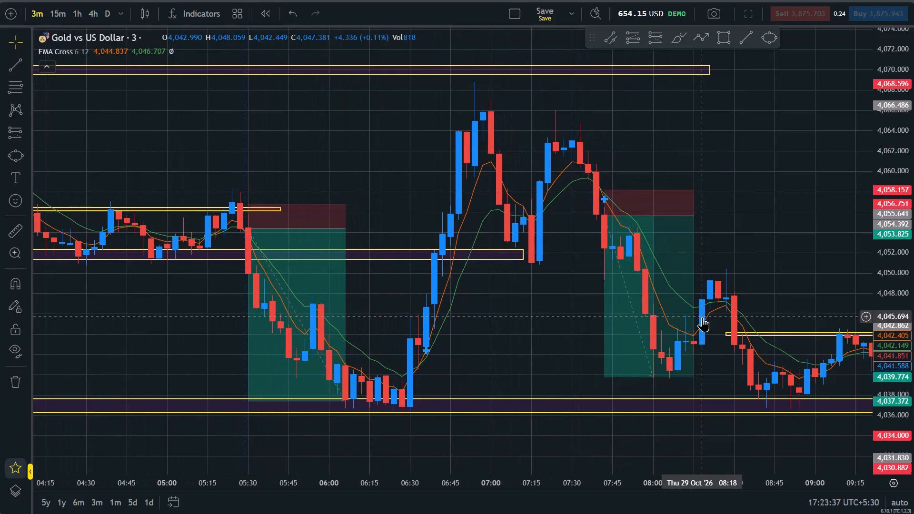
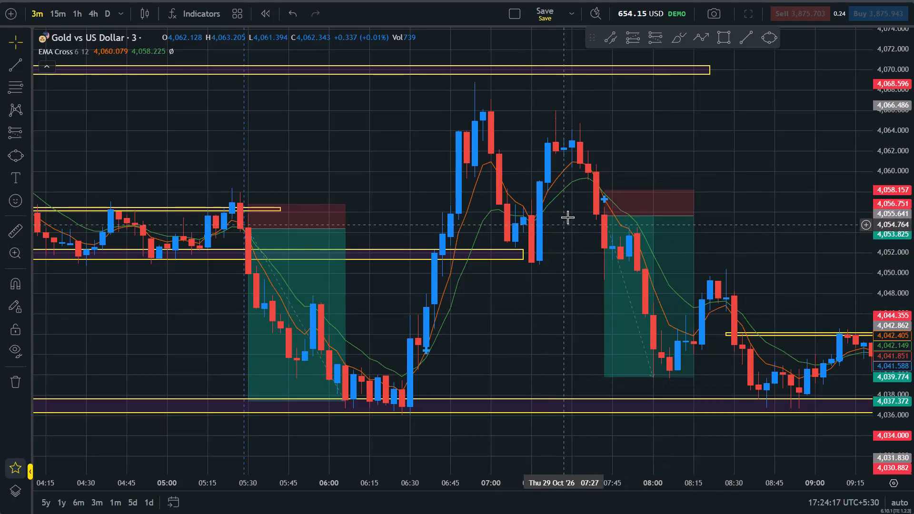
Examine the early 29 October shorts back to the one near 03:30, against the EMA lines and the zones near 4,070, 4,056 and 4,052.
drag(576, 202, 575, 269)
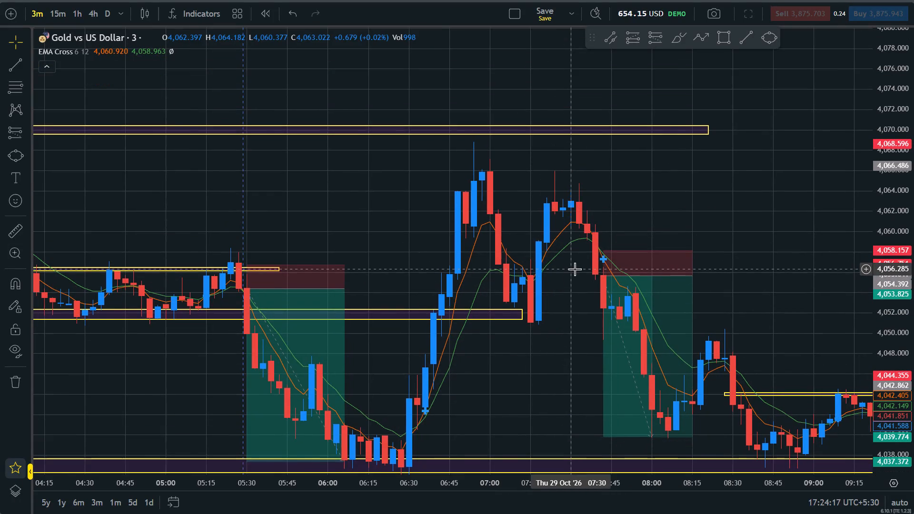
scroll(575, 269, down, 4)
drag(504, 235, 641, 183)
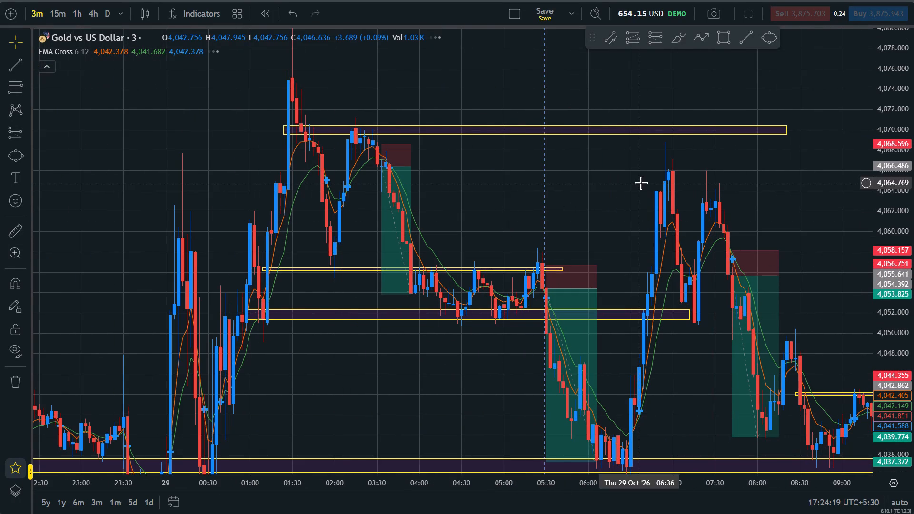
drag(562, 204, 716, 162)
scroll(716, 162, up, 2)
scroll(605, 178, up, 1)
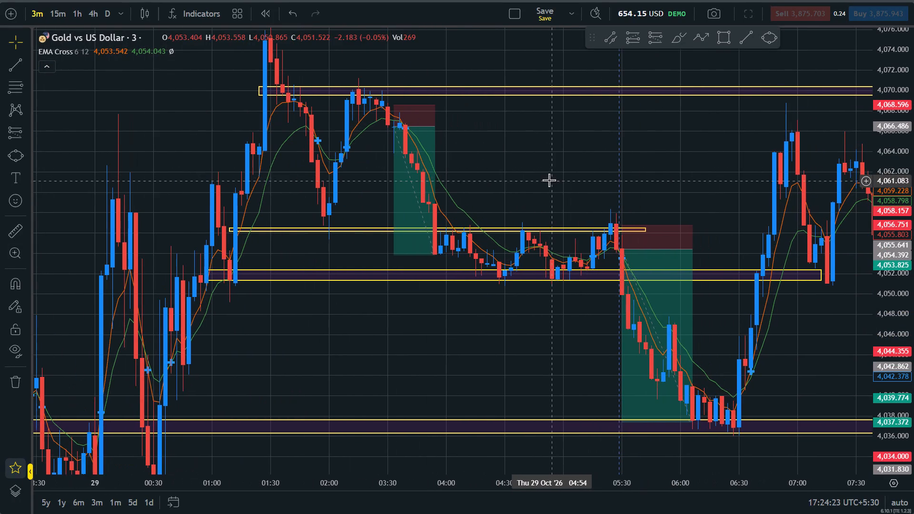
drag(551, 180, 636, 241)
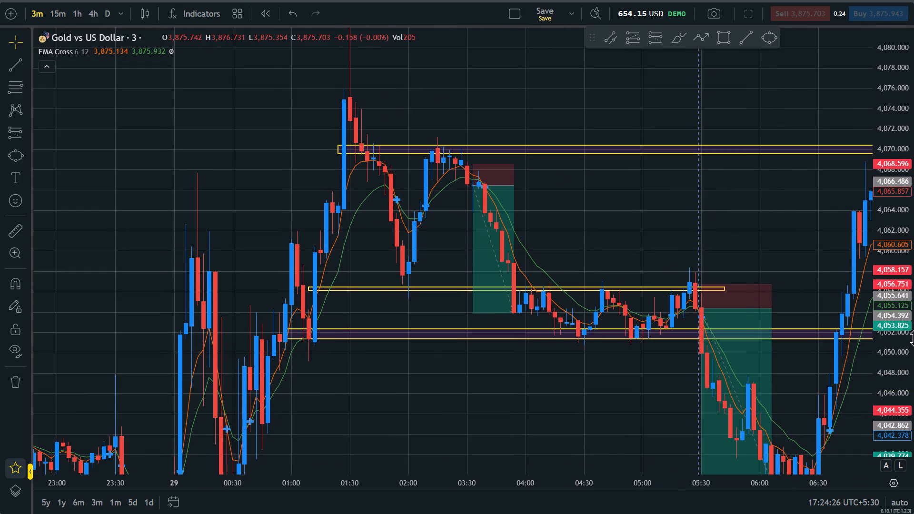
drag(912, 333, 904, 210)
drag(637, 211, 767, 293)
scroll(767, 293, up, 1)
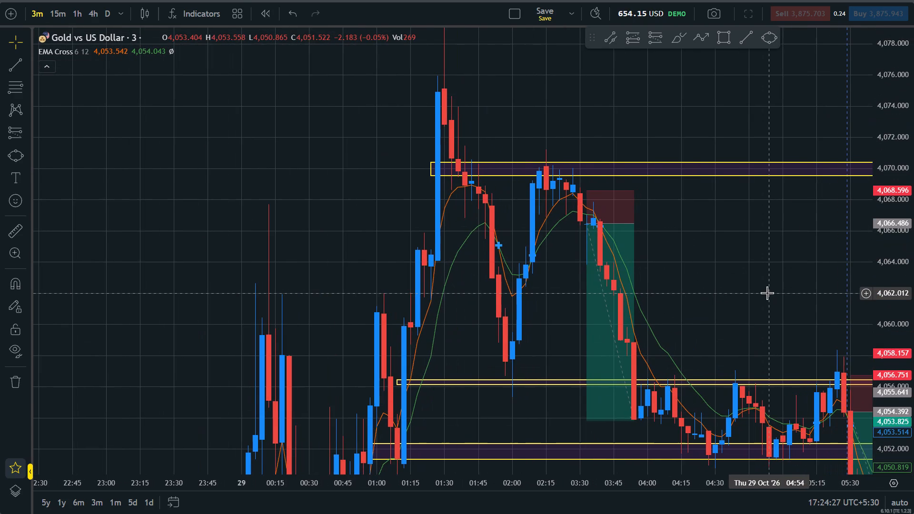
scroll(767, 293, up, 1)
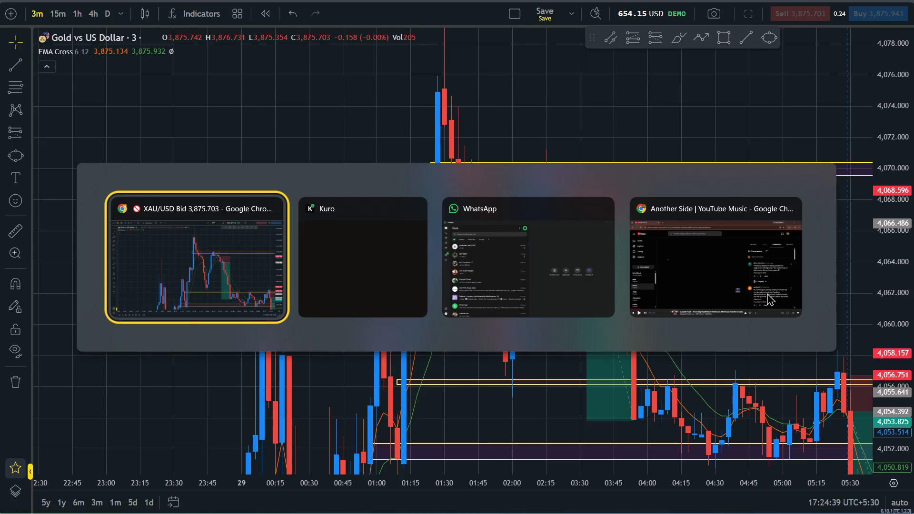
drag(725, 306, 653, 279)
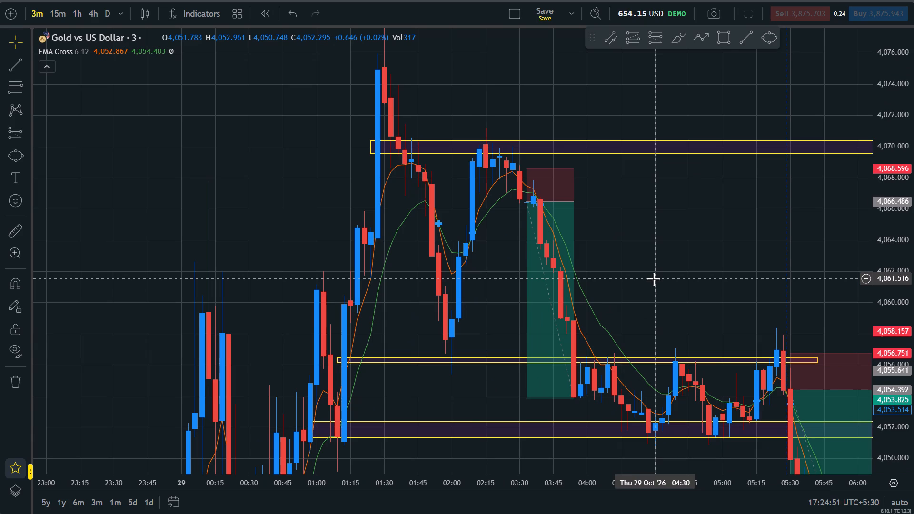
scroll(653, 279, up, 1)
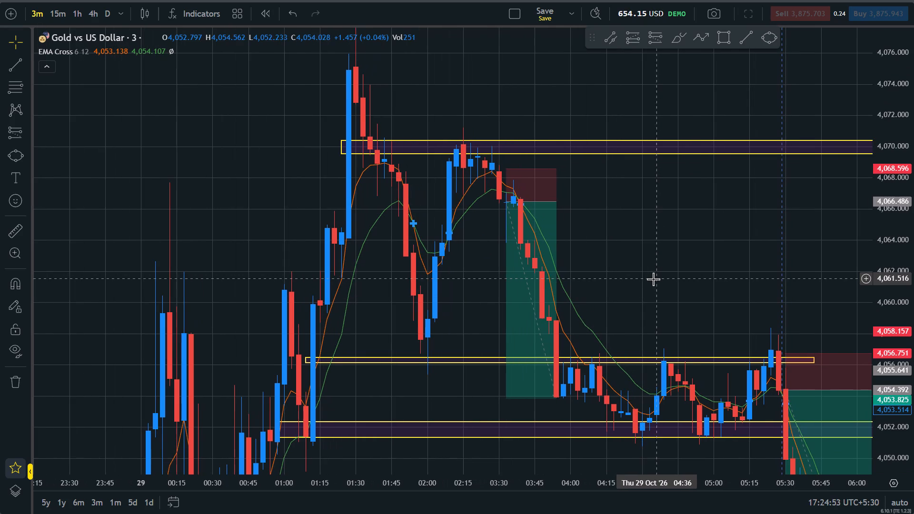
drag(481, 330, 515, 287)
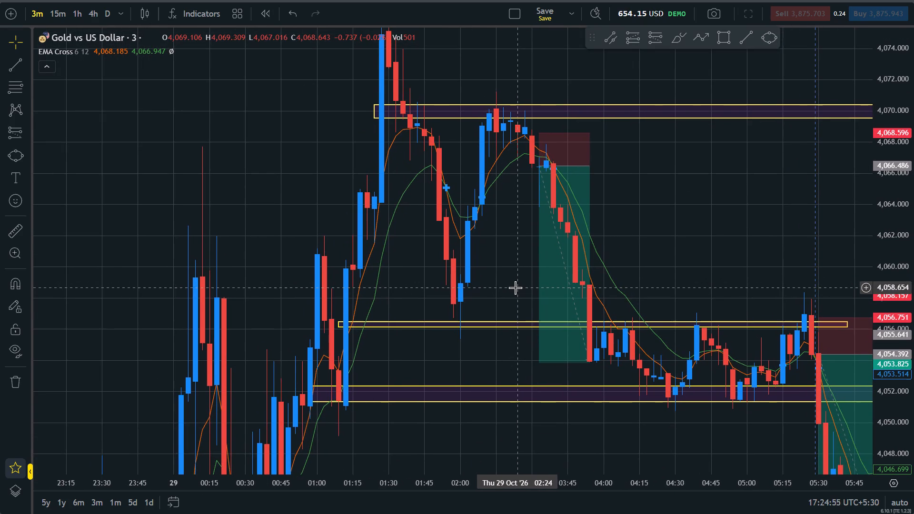
Inspect the 03:20 short on 29 October against the zones near 4,070, 4,056 and 4,052.
scroll(515, 287, up, 1)
click(515, 254)
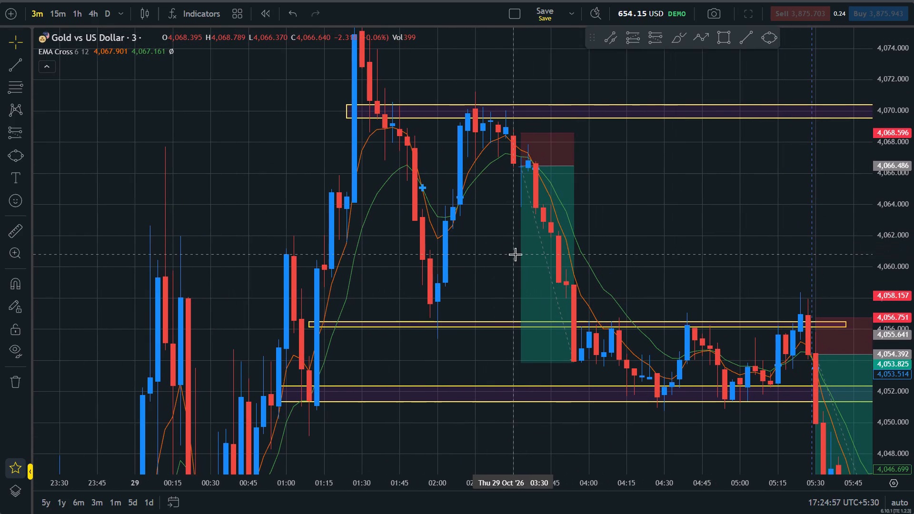
drag(498, 250, 520, 259)
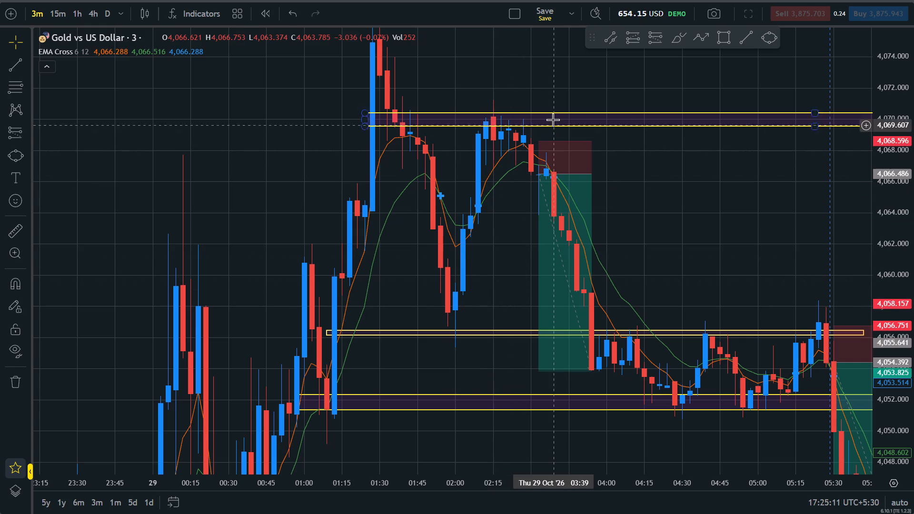
drag(414, 312, 482, 328)
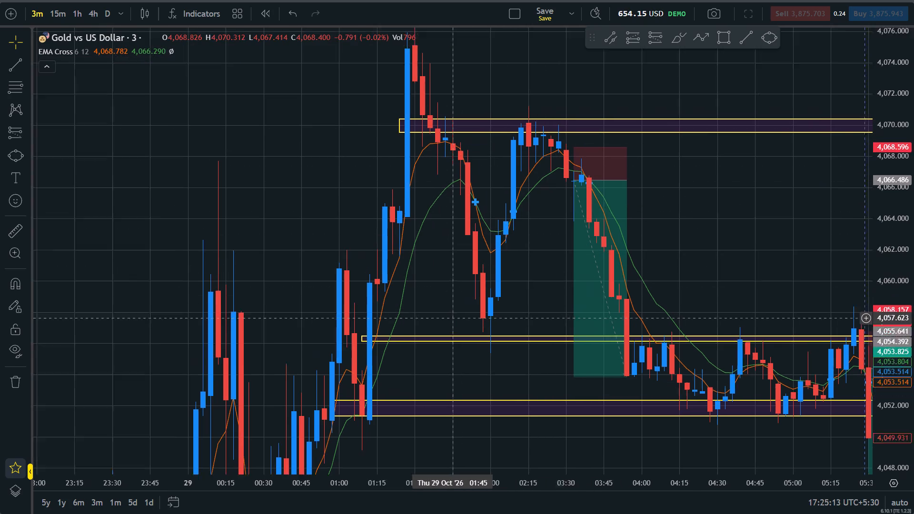
drag(482, 328, 541, 346)
drag(513, 332, 576, 200)
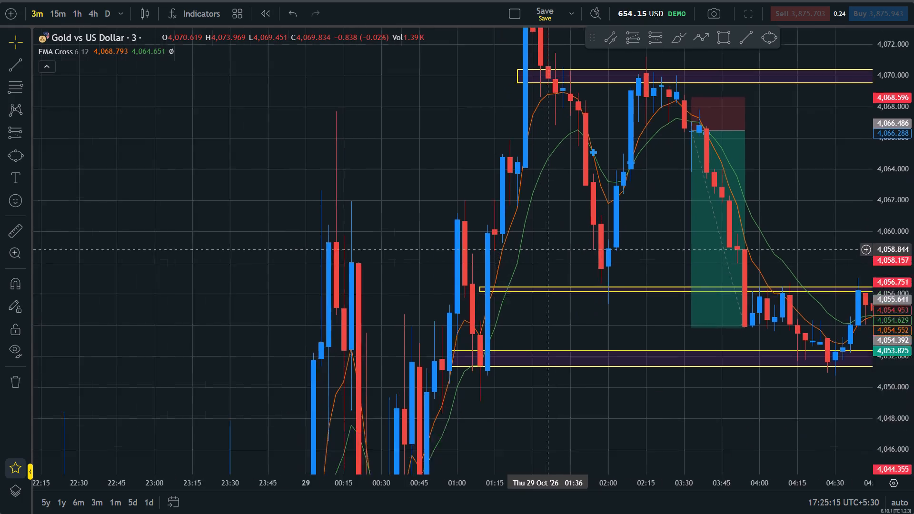
drag(576, 200, 632, 95)
Examine the 28 October candles and EMA crosses from about 12:00 to 23:30 above the zone near 4,037.
drag(566, 328, 766, 185)
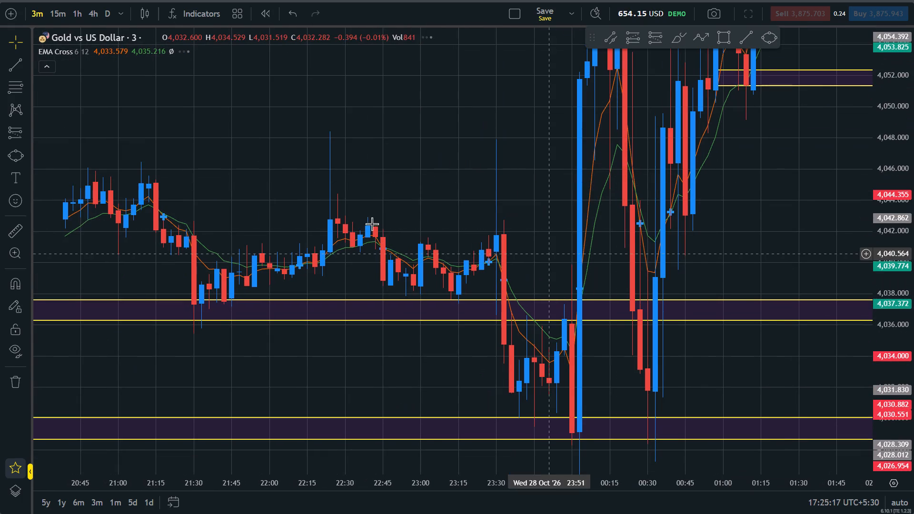
drag(336, 214, 596, 206)
scroll(596, 206, down, 3)
click(556, 149)
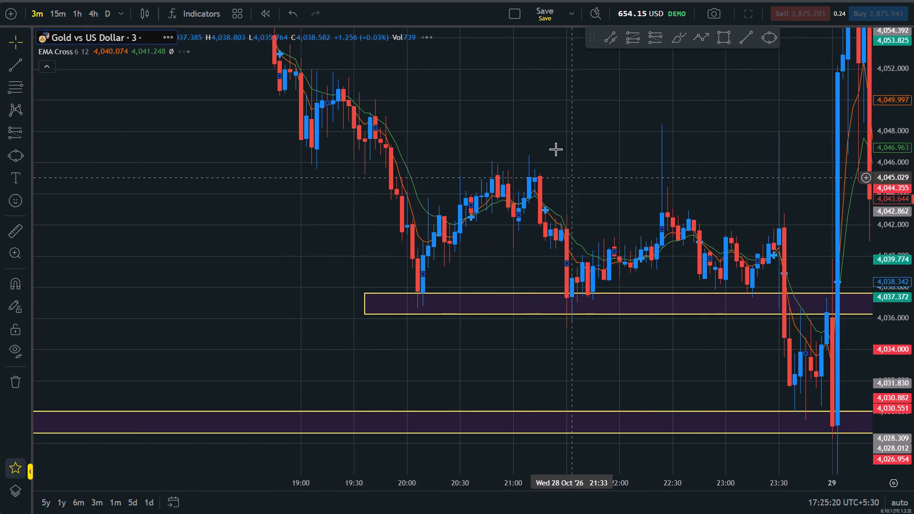
drag(566, 157, 616, 237)
scroll(616, 237, down, 1)
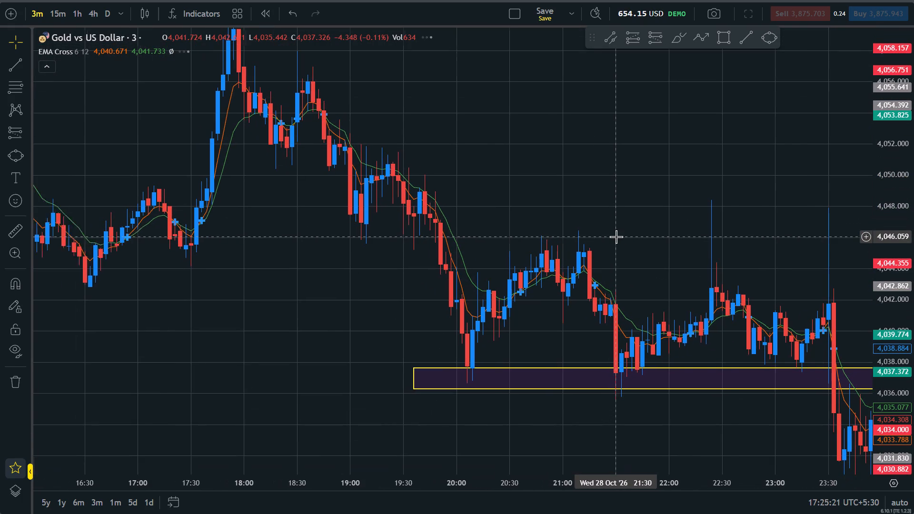
scroll(616, 237, down, 2)
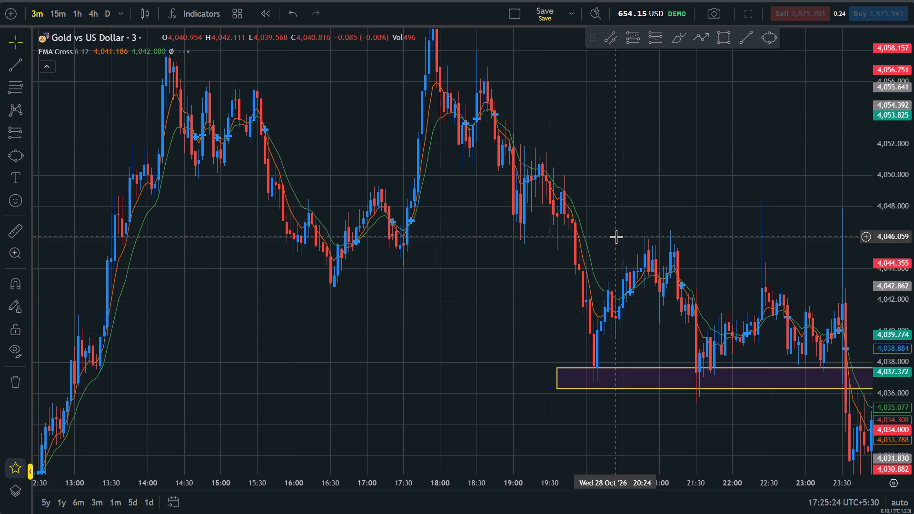
scroll(616, 237, up, 2)
scroll(616, 237, right, 1)
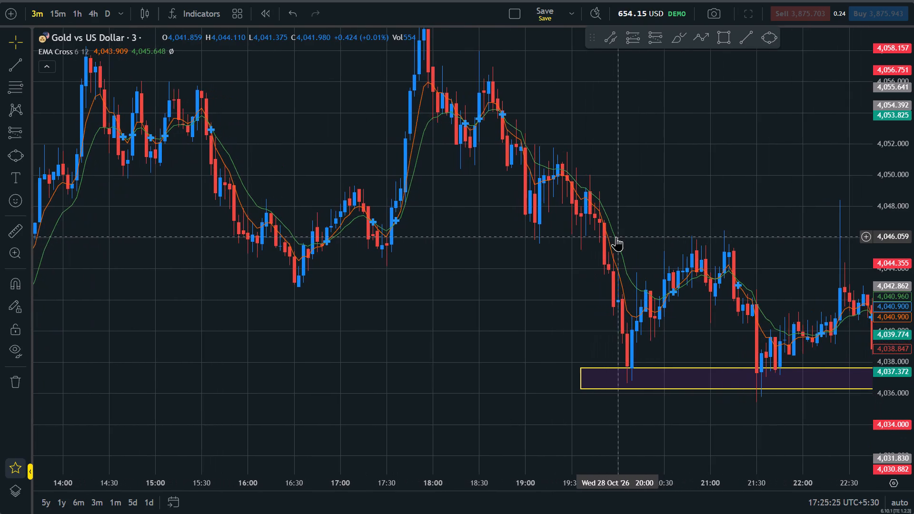
drag(511, 237, 661, 235)
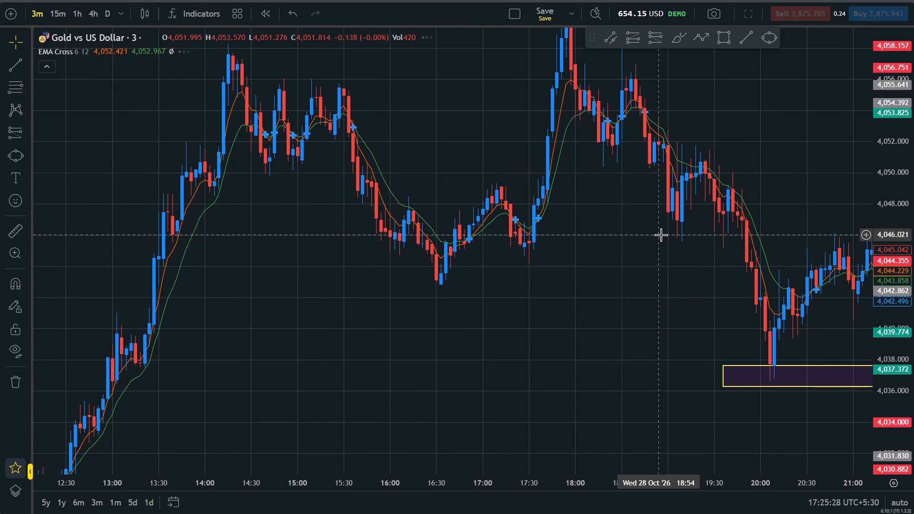
scroll(661, 235, up, 1)
drag(611, 236, 754, 223)
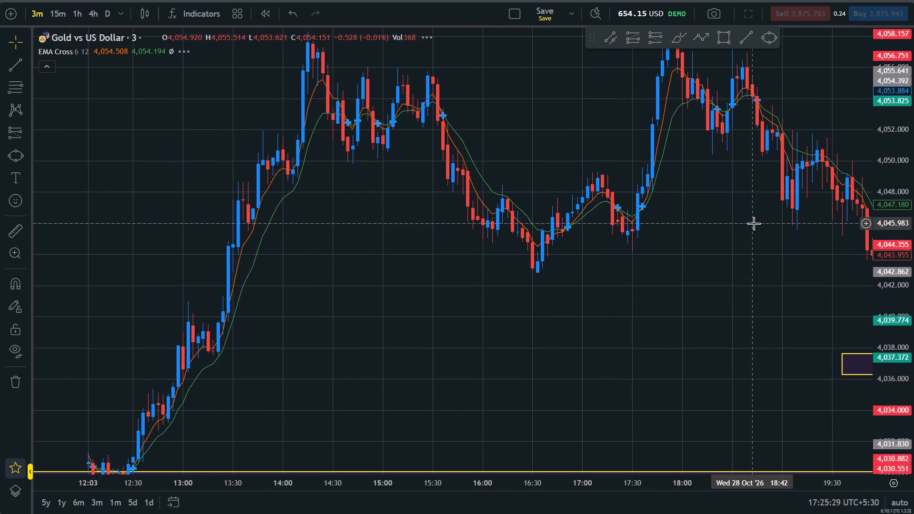
scroll(754, 223, up, 1)
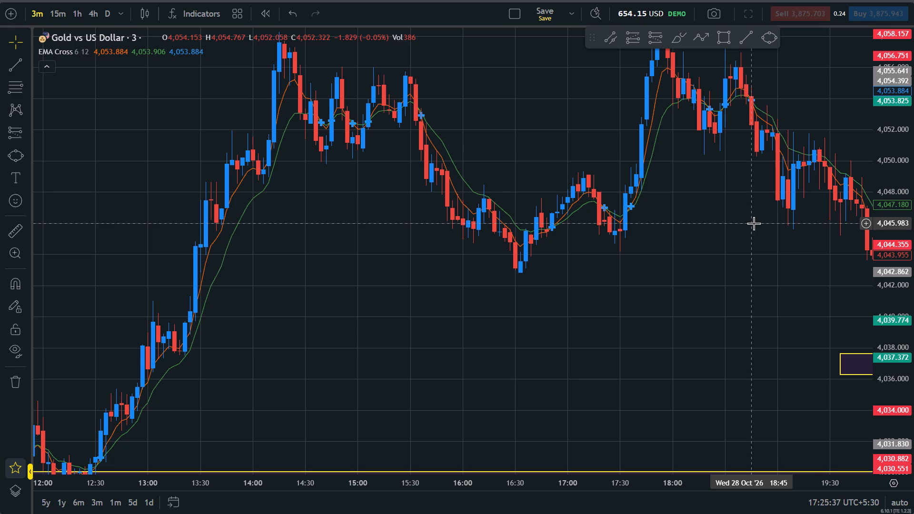
Draw a narrow rectangle zone on 28 October from 15:51 to 20:03, between about 4,045.143 and 4,045.754.
drag(737, 218, 670, 265)
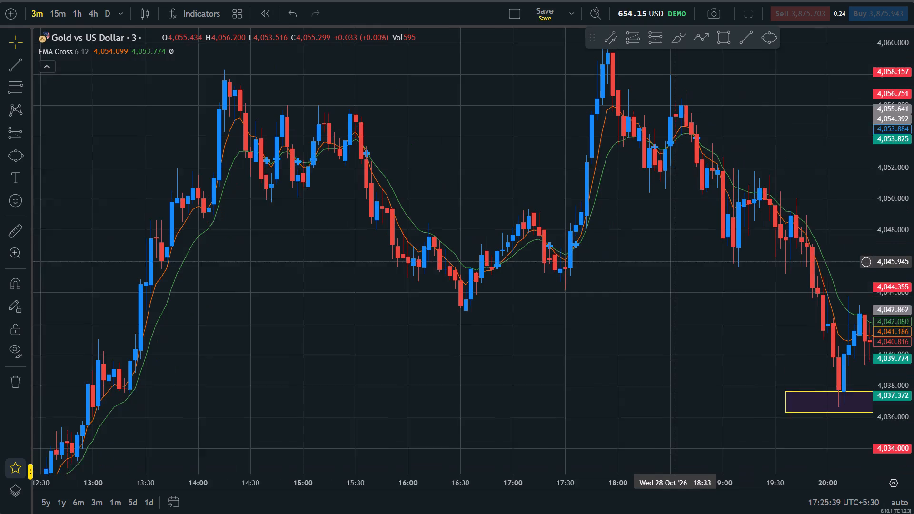
drag(670, 265, 659, 276)
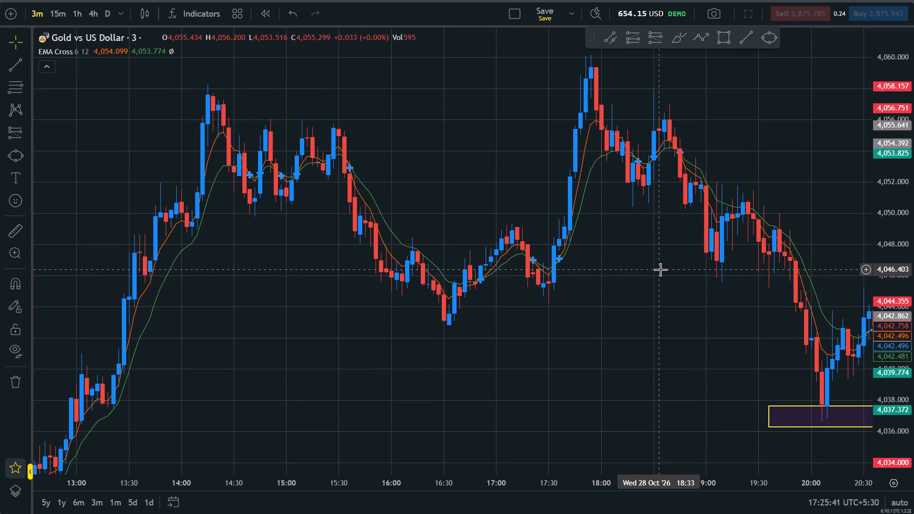
click(721, 36)
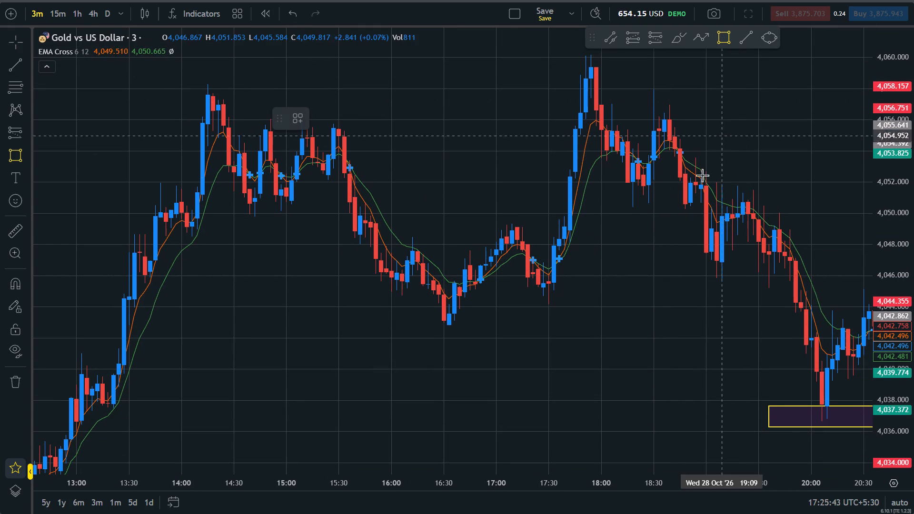
click(374, 289)
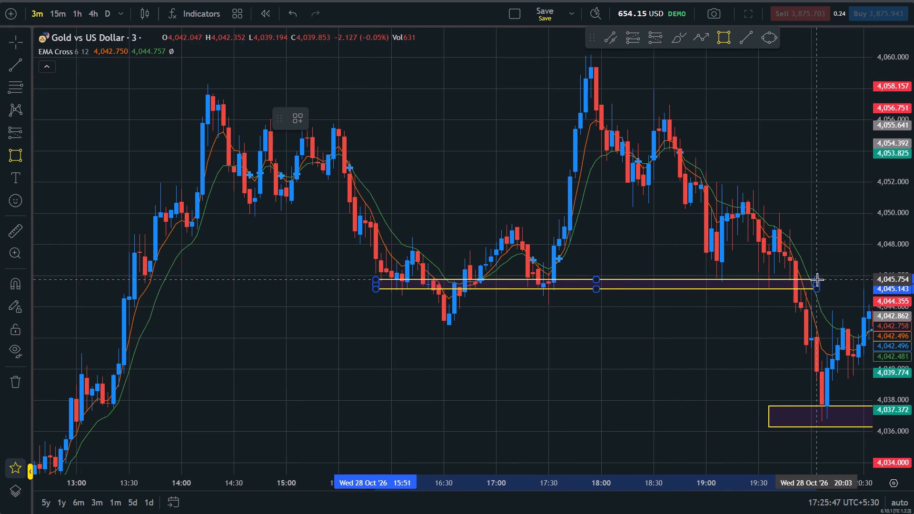
click(817, 279)
Examine the EMA crosses and candles around the zone near 4,045 on 28 October, from about 14:00 to 20:30.
drag(679, 239, 673, 257)
scroll(673, 257, up, 1)
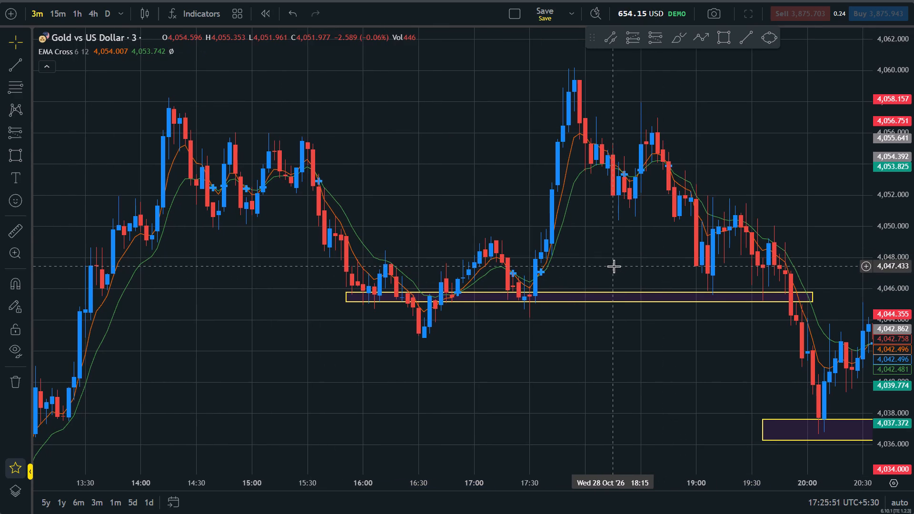
scroll(614, 266, up, 1)
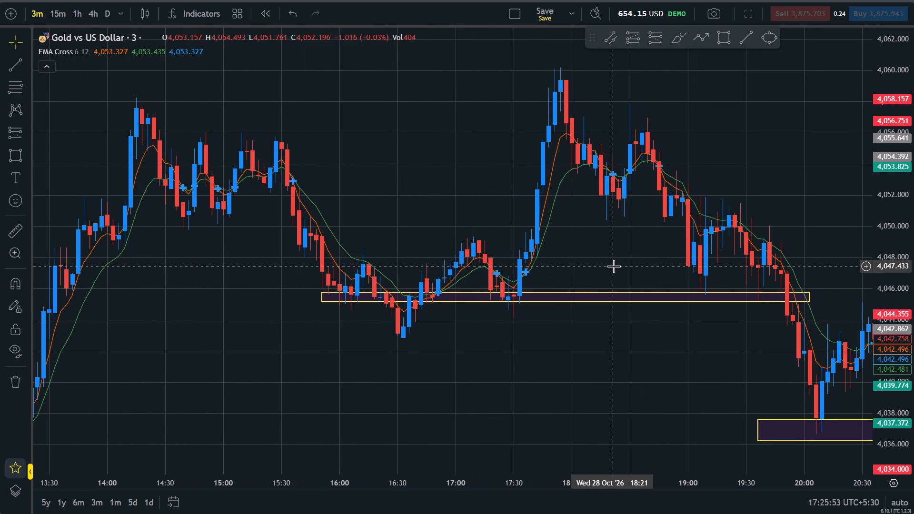
scroll(614, 266, up, 1)
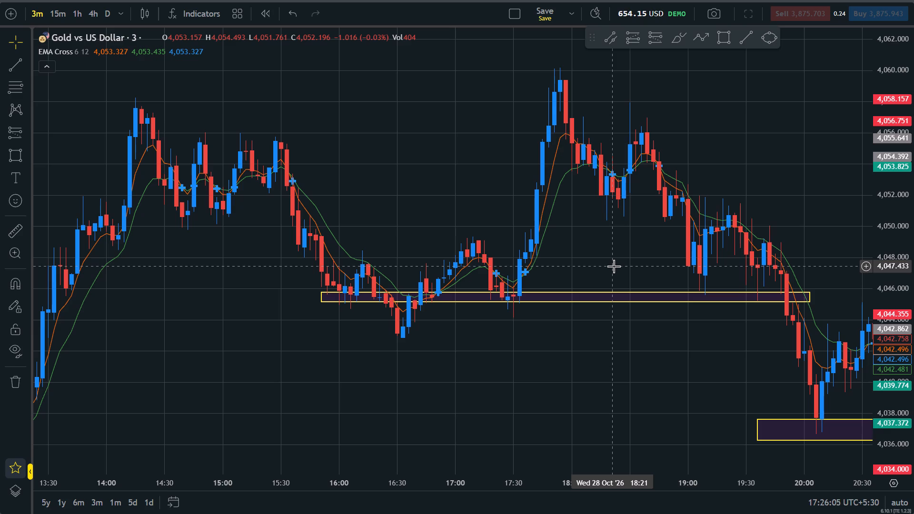
scroll(614, 266, up, 1)
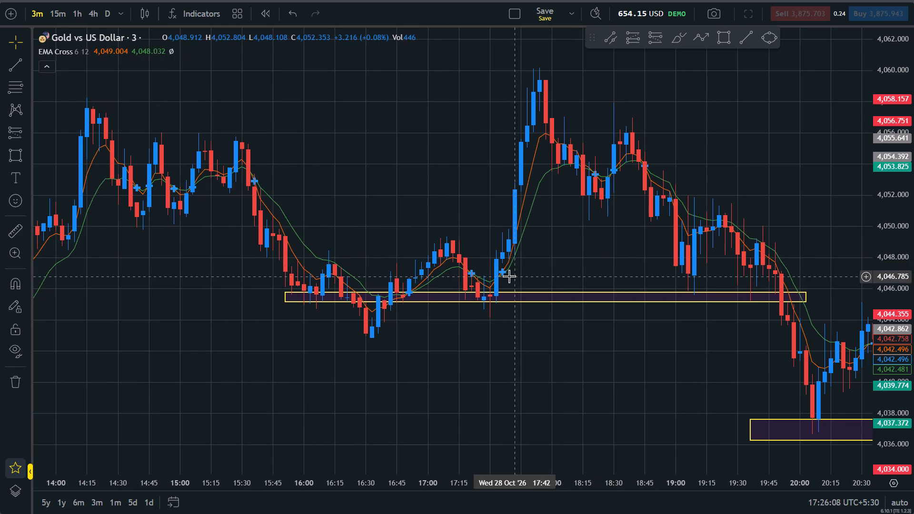
scroll(516, 266, down, 1)
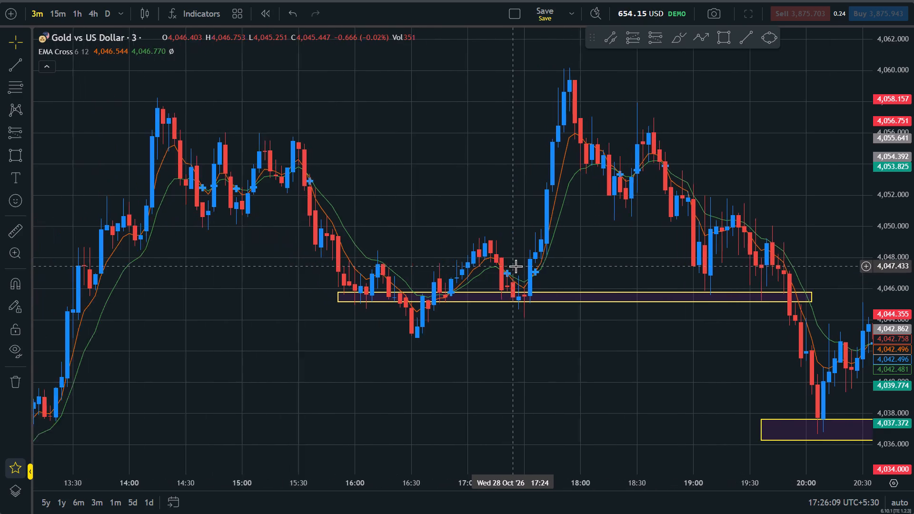
scroll(516, 266, down, 1)
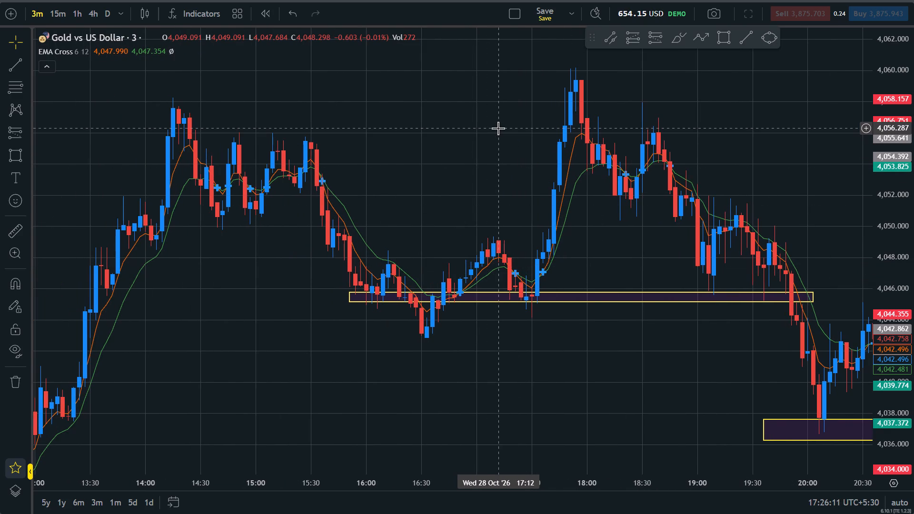
scroll(498, 128, up, 1)
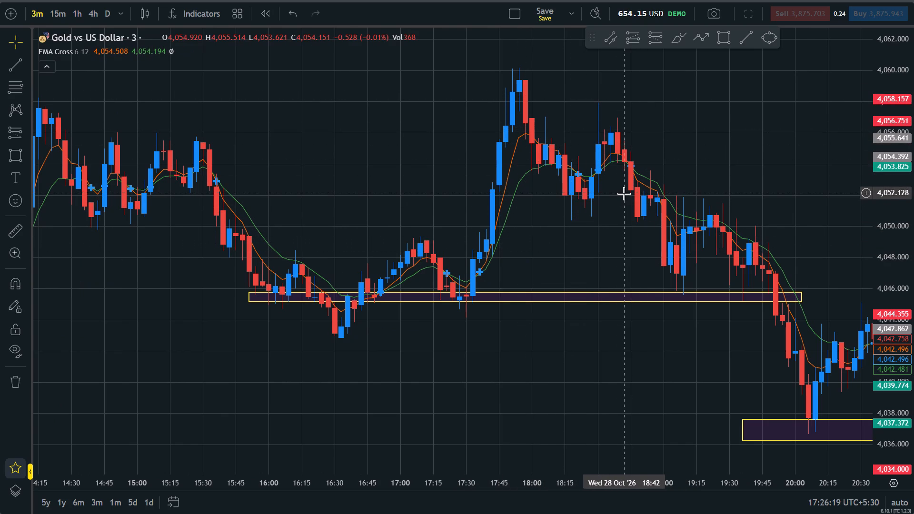
Place a short position at 18:45 on 28 October with entry 4,054.074, stop 4,055.219 and target 4,045.945.
drag(624, 193, 615, 231)
click(658, 38)
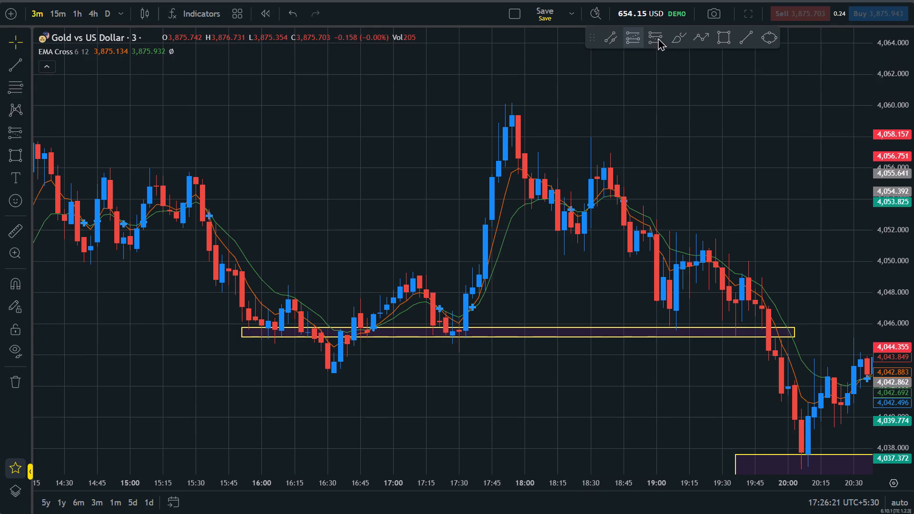
click(622, 198)
drag(623, 120, 626, 154)
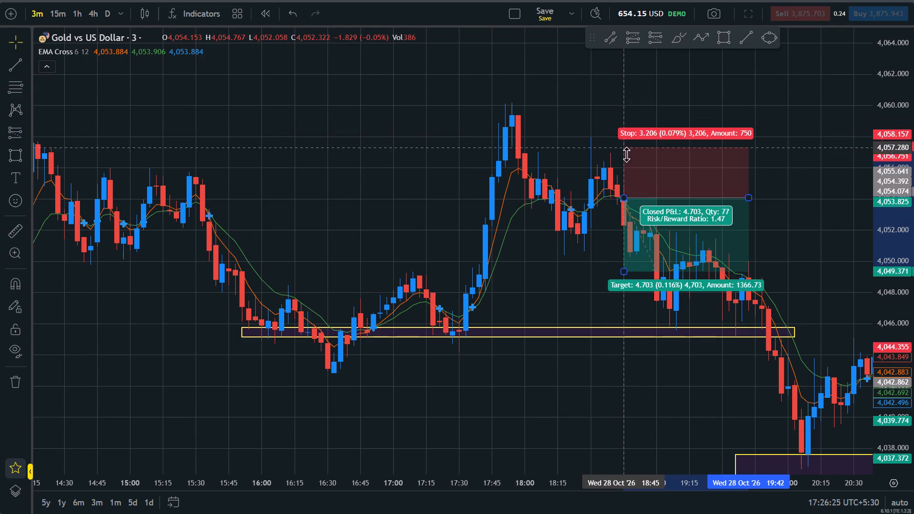
drag(626, 154, 633, 180)
drag(626, 271, 658, 325)
click(564, 302)
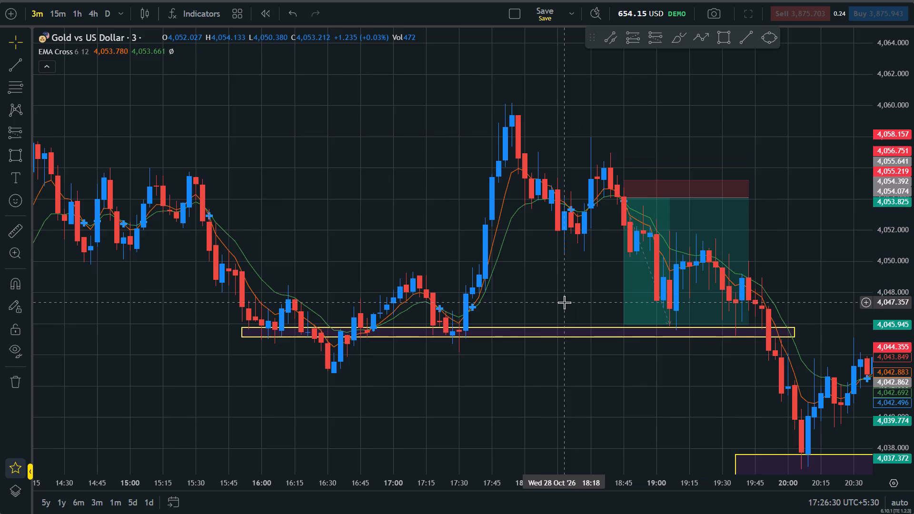
Examine the earlier candles and EMA crosses from 20:00 on 27 October through 28 October for further setups.
scroll(564, 302, down, 3)
drag(378, 294, 480, 281)
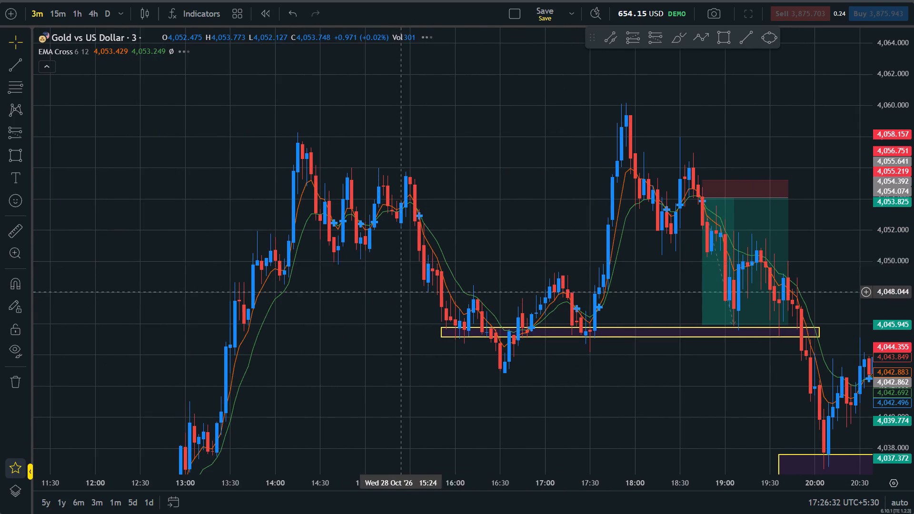
drag(480, 281, 600, 202)
drag(529, 427, 746, 205)
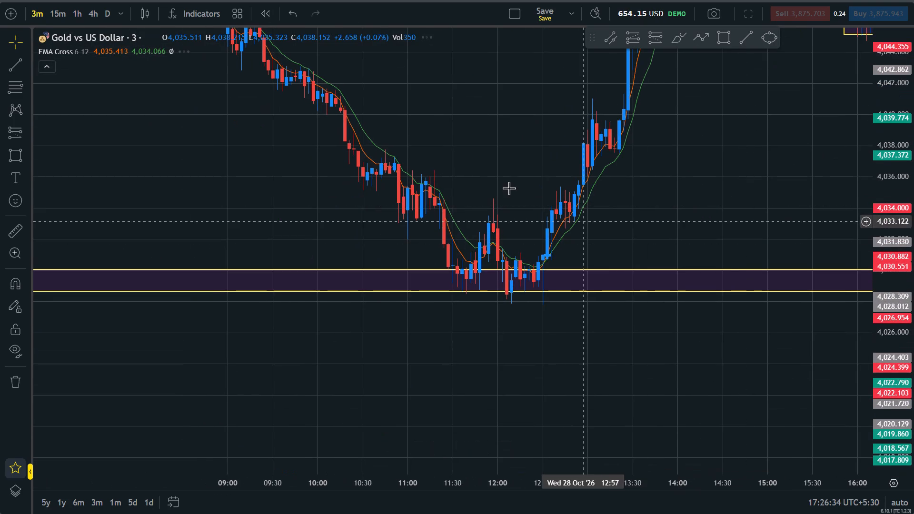
drag(457, 175, 568, 308)
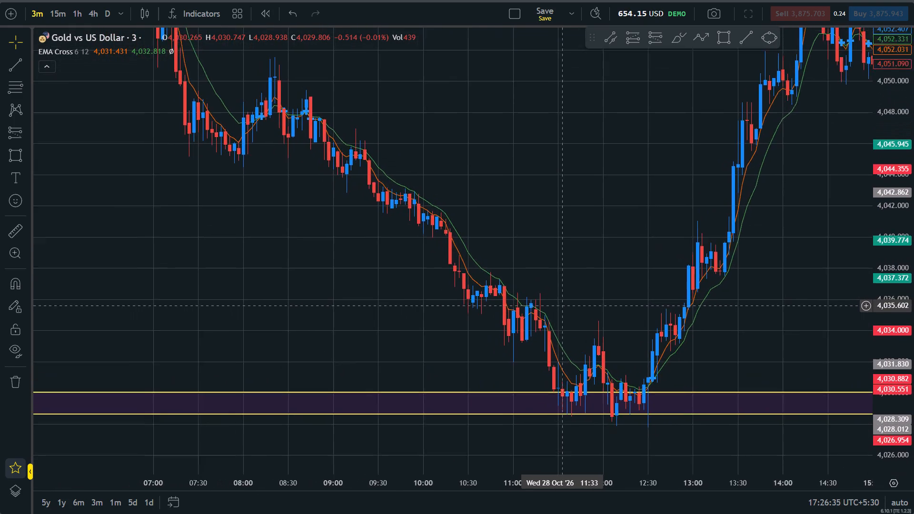
drag(568, 308, 696, 513)
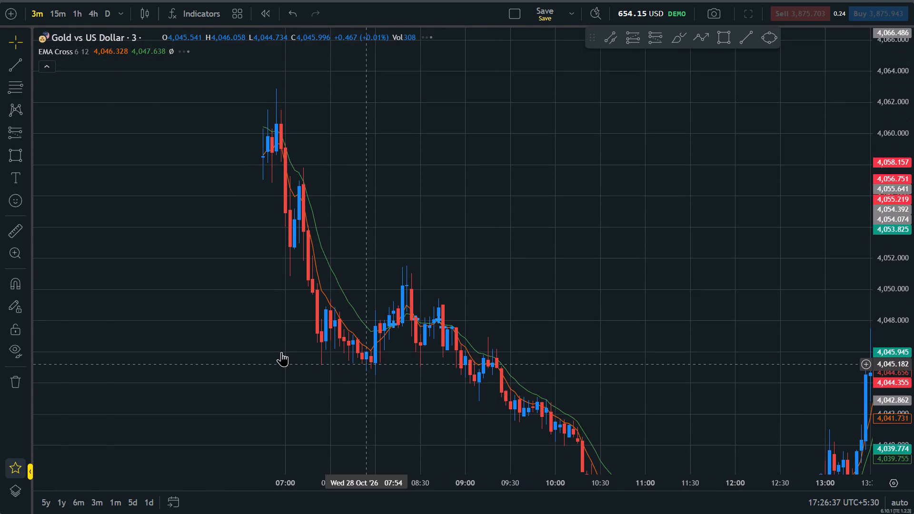
drag(284, 358, 646, 513)
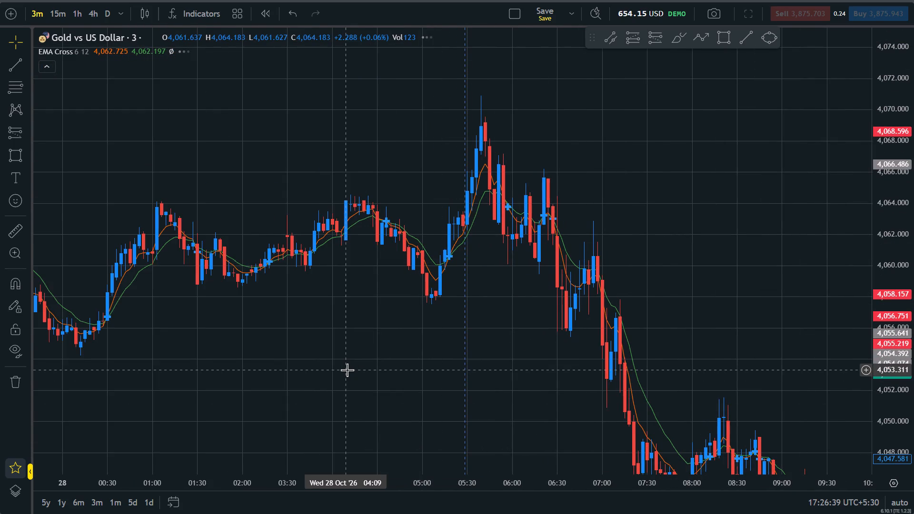
scroll(347, 370, down, 3)
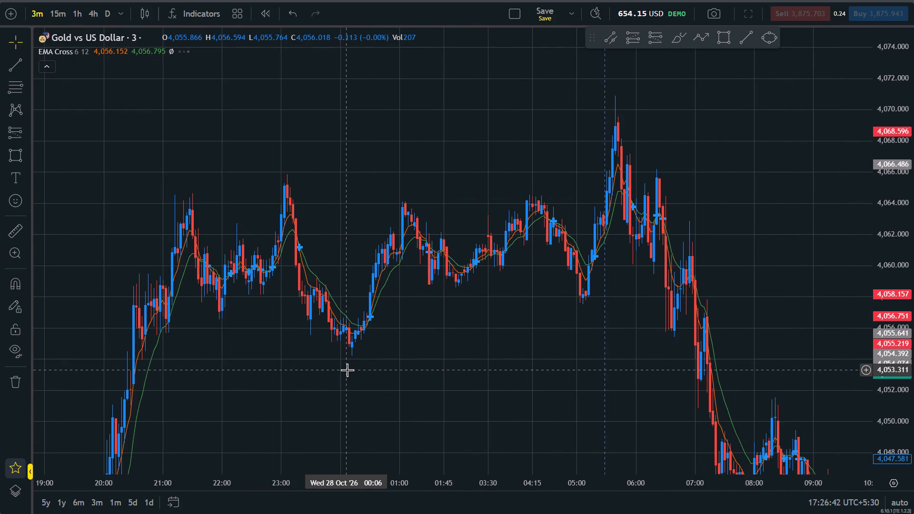
scroll(530, 195, up, 3)
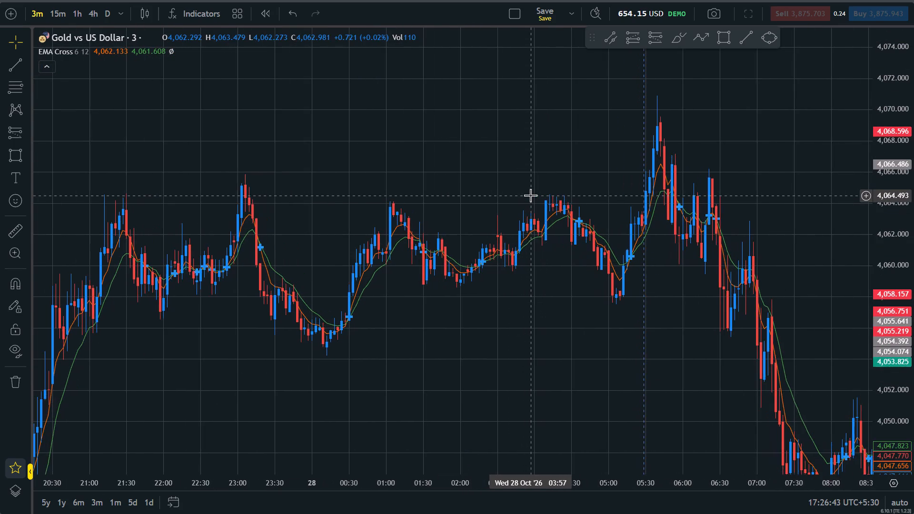
scroll(530, 195, right, 1)
drag(604, 196, 685, 178)
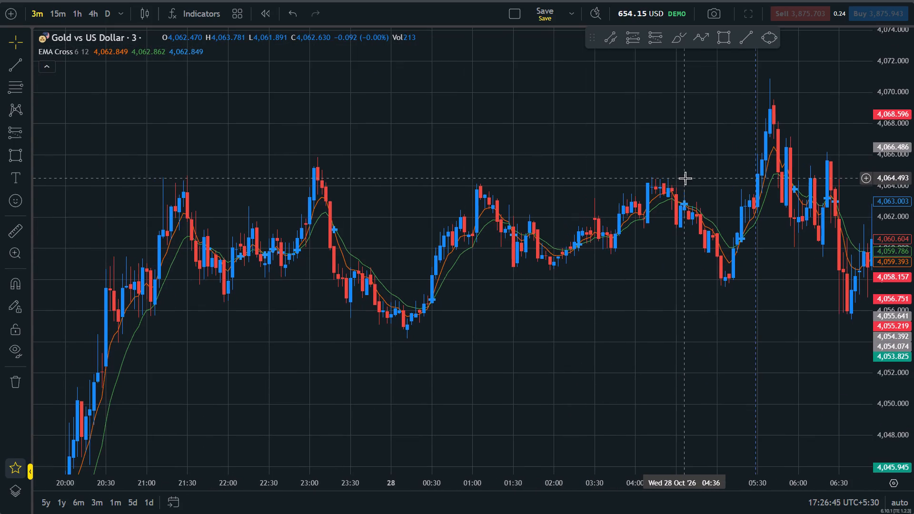
scroll(685, 178, up, 1)
scroll(685, 178, down, 1)
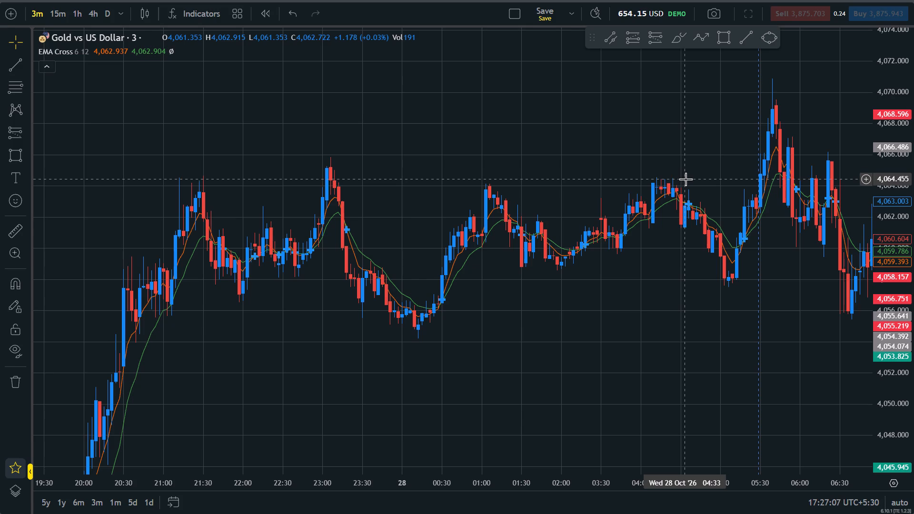
Draw a narrow rectangle zone from 21:06 on 27 October to about 06:30 on 28 October, between 4,063.997 and about 4,064.6.
drag(710, 179, 603, 195)
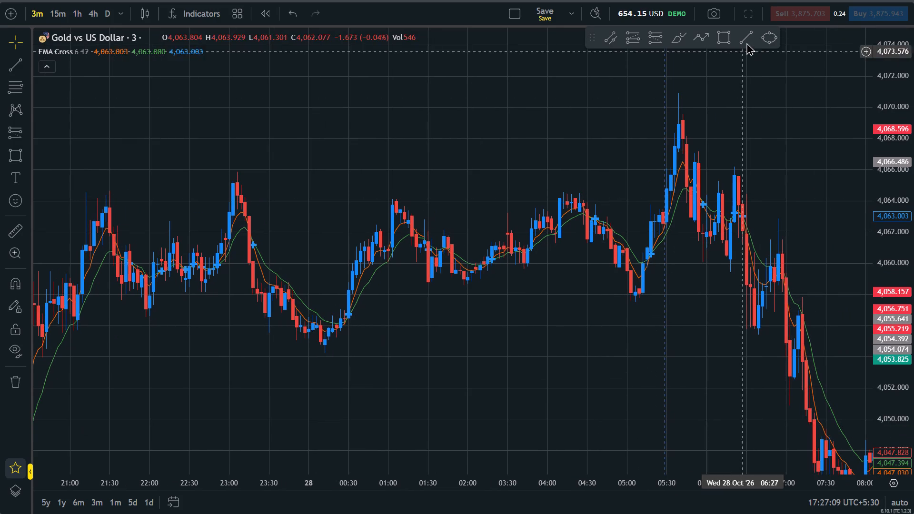
click(702, 37)
click(736, 38)
click(722, 38)
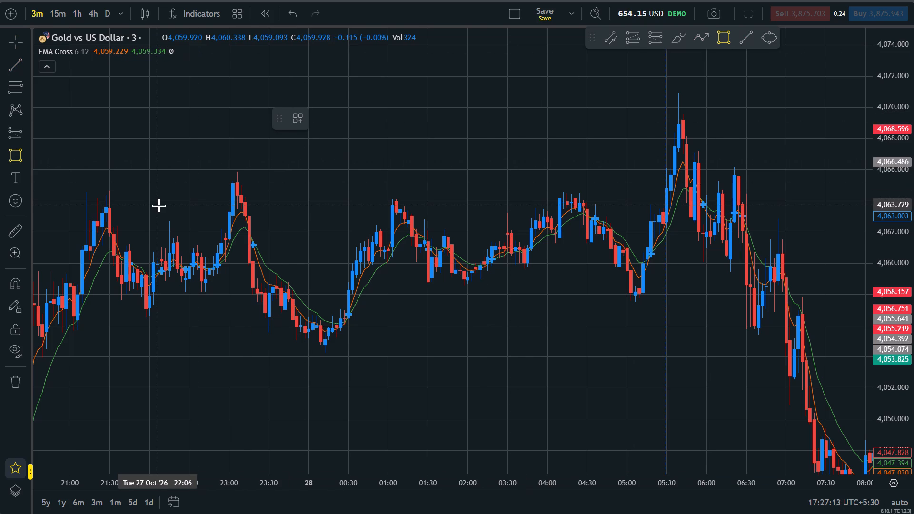
click(79, 201)
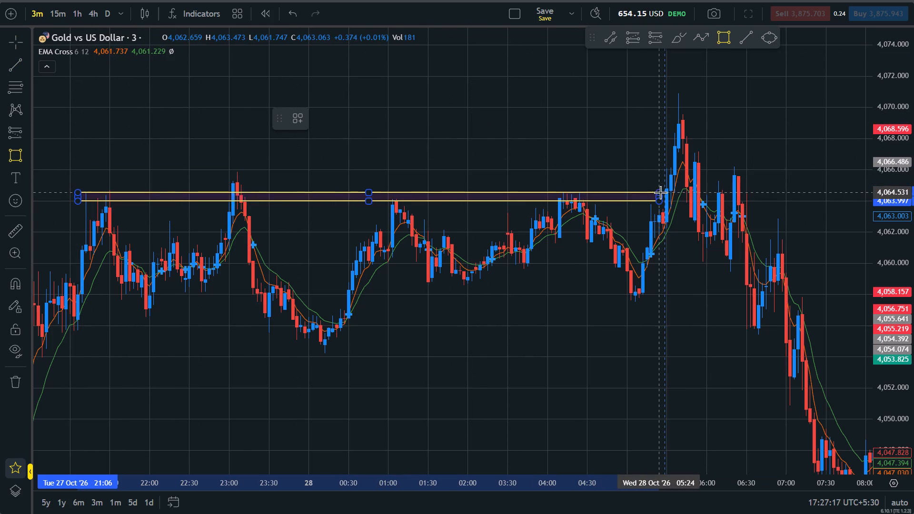
click(746, 191)
click(813, 203)
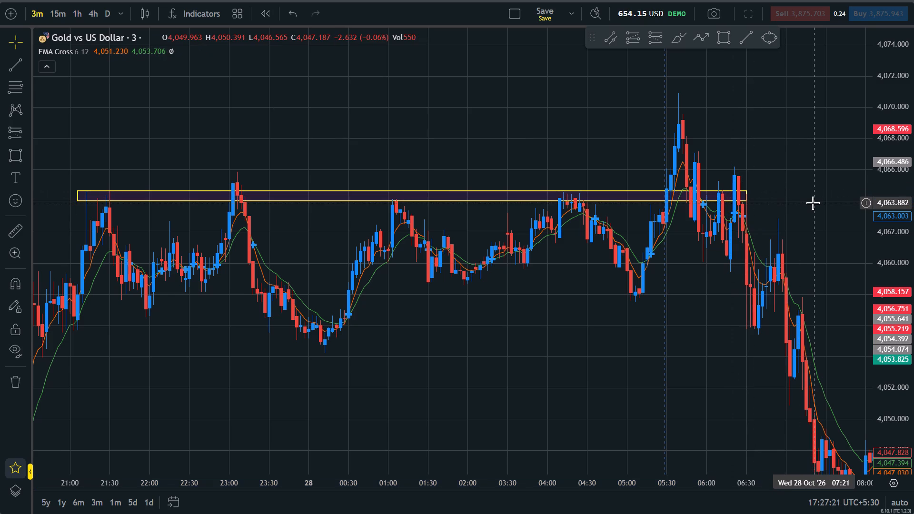
Examine the candles and EMA crosses around and below the zone near 4,064, from 20:00 on 27 October to about 07:00 on 28 October.
scroll(813, 203, right, 4)
drag(913, 324, 912, 169)
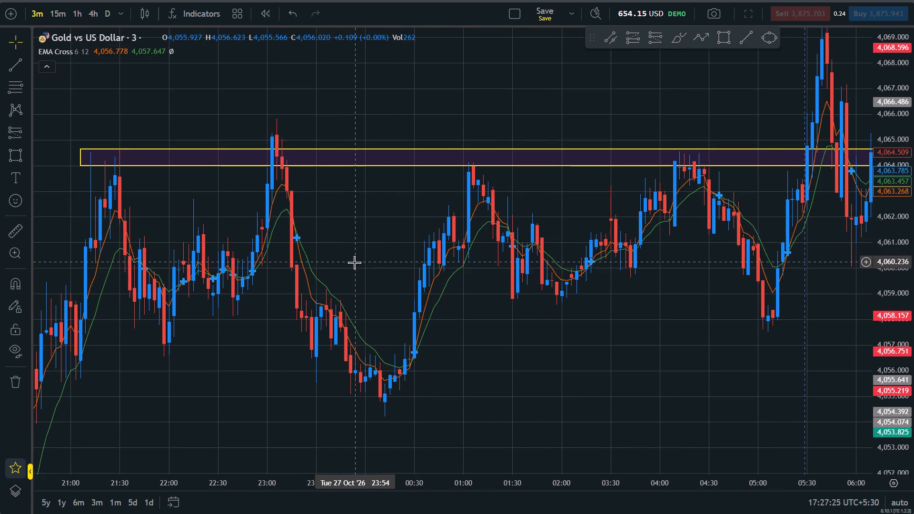
drag(740, 301, 434, 351)
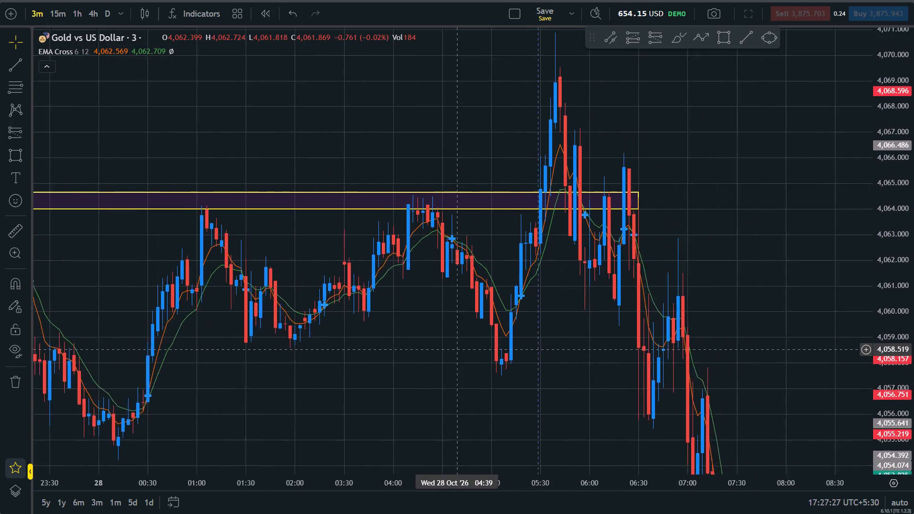
drag(434, 351, 396, 353)
scroll(396, 353, up, 1)
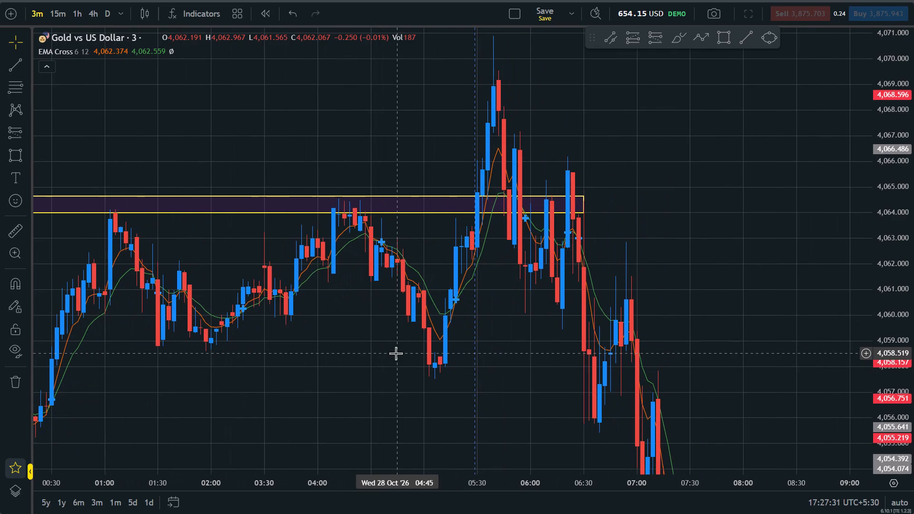
scroll(317, 80, down, 4)
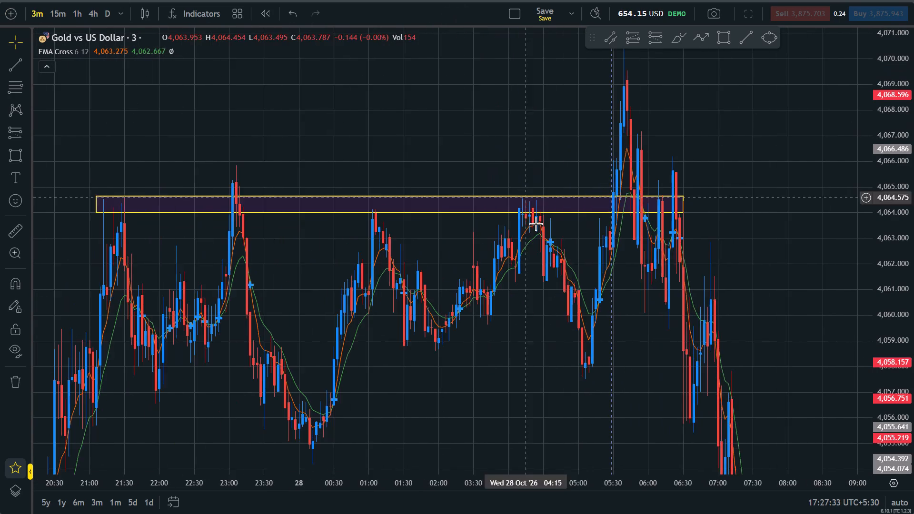
scroll(549, 256, down, 3)
drag(535, 404, 634, 198)
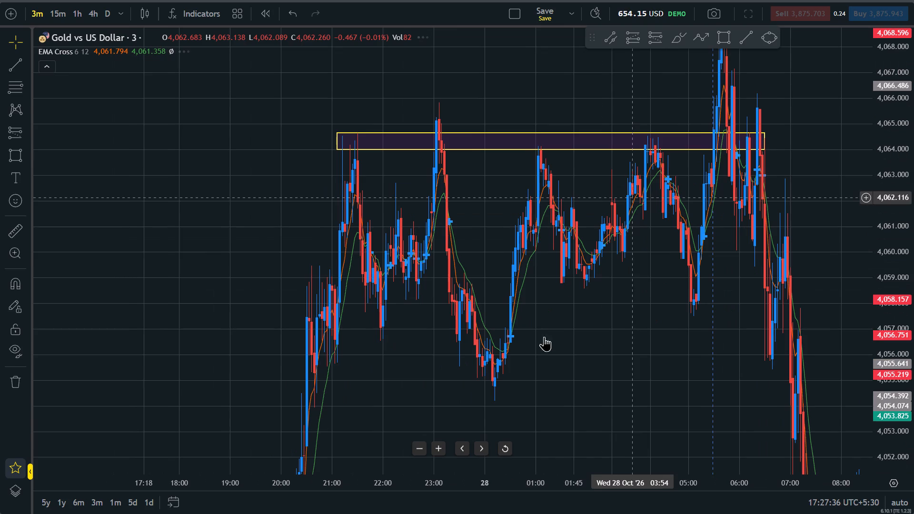
drag(519, 399, 726, 181)
drag(913, 146, 913, 323)
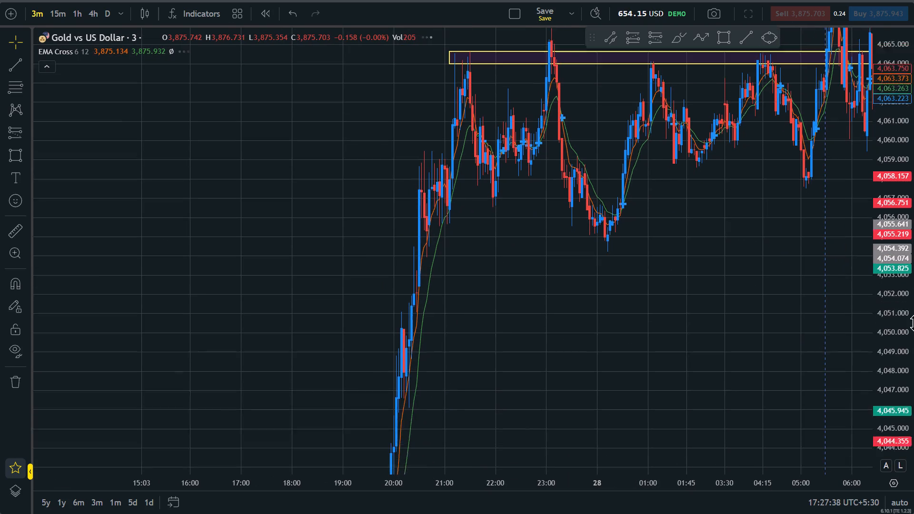
drag(913, 323, 913, 332)
scroll(669, 333, up, 6)
scroll(658, 257, up, 5)
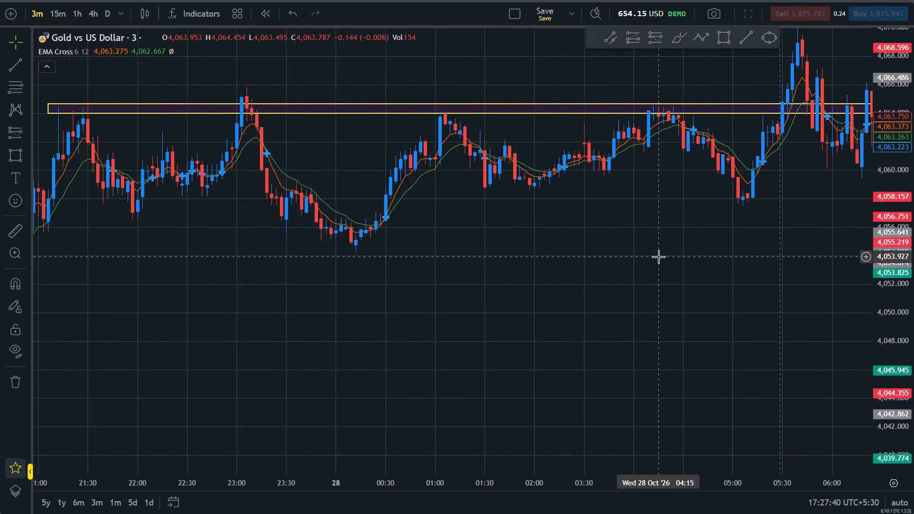
drag(668, 238, 702, 307)
scroll(702, 307, down, 4)
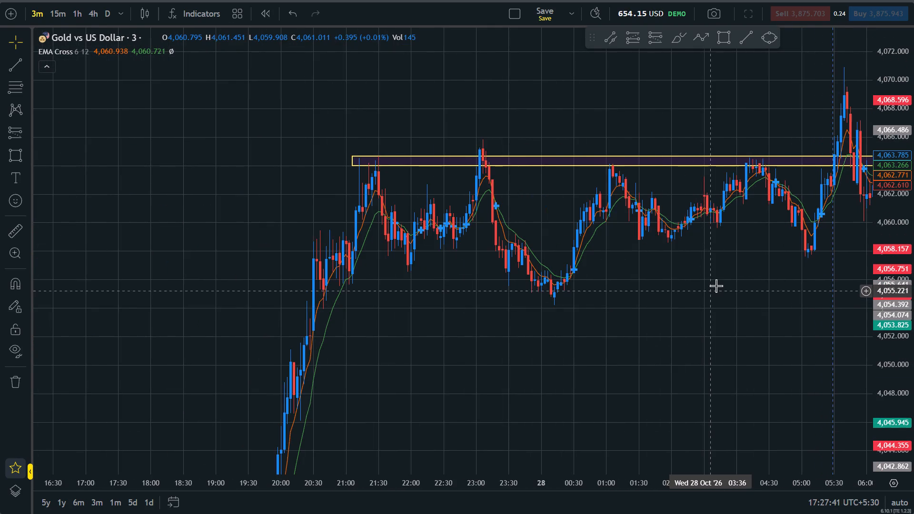
scroll(716, 286, up, 4)
drag(649, 287, 743, 314)
scroll(743, 315, down, 2)
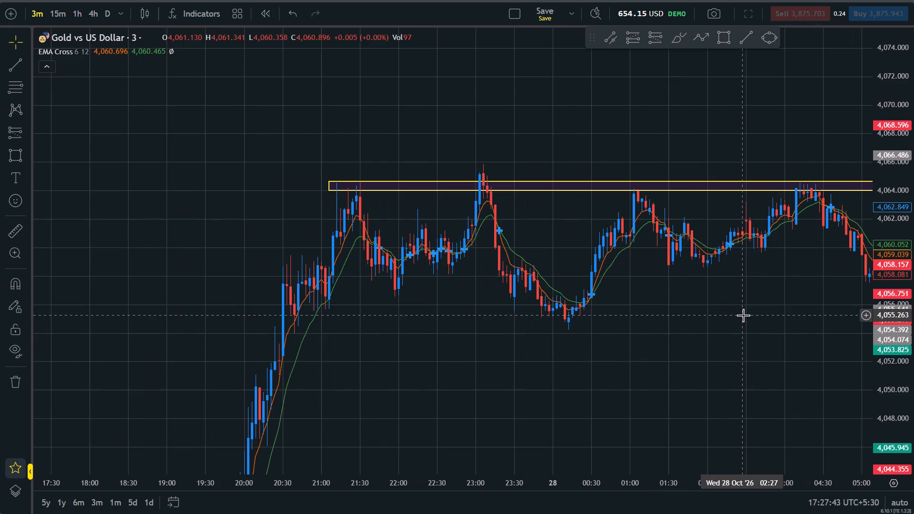
Draw a narrow rectangle zone from 20:30 on 27 October to about 07:27 on 28 October, between 4,055.054 and about 4,055.5.
click(724, 43)
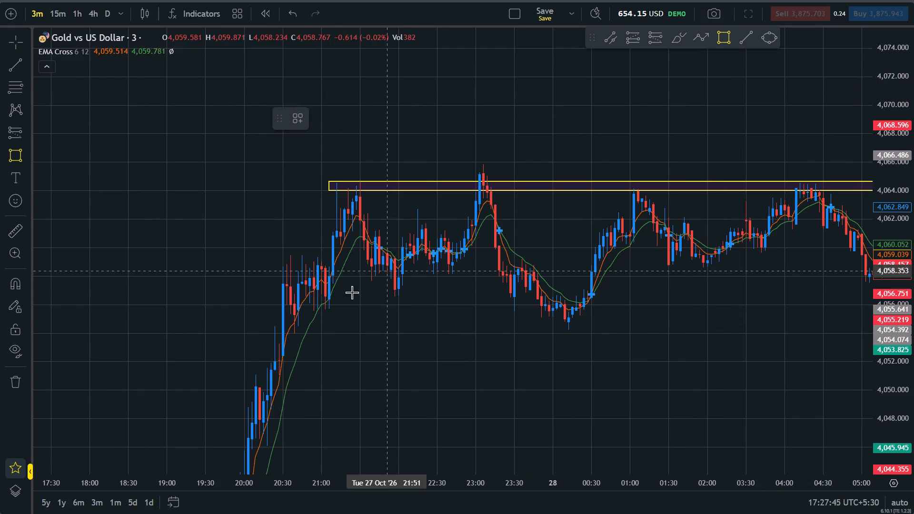
click(284, 318)
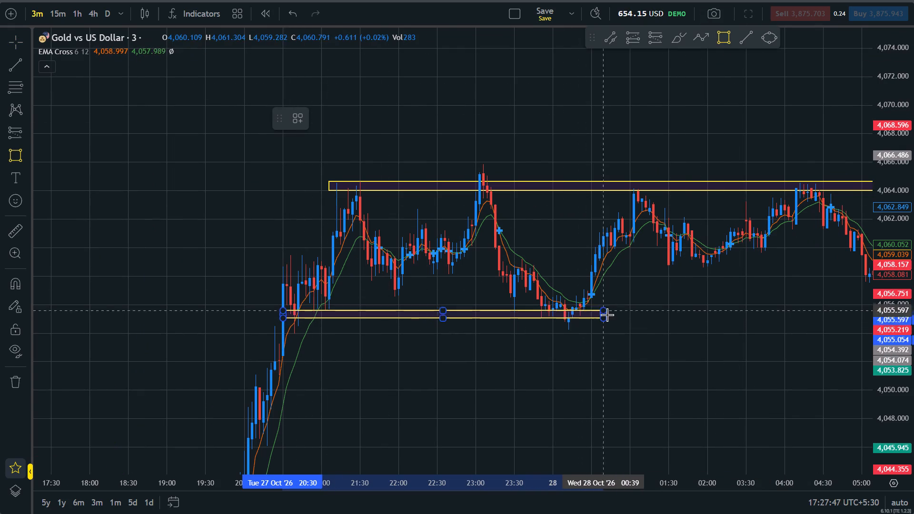
click(611, 315)
drag(700, 356, 296, 370)
drag(219, 328, 713, 315)
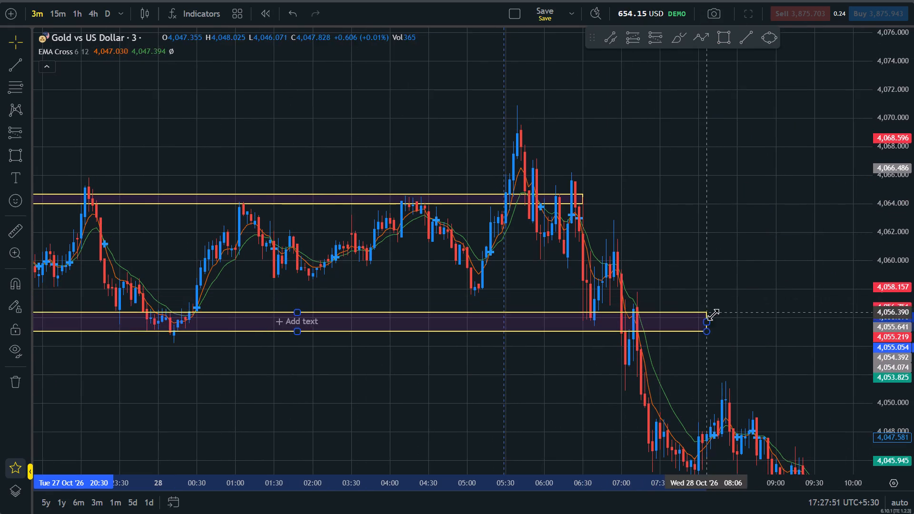
drag(713, 315, 658, 326)
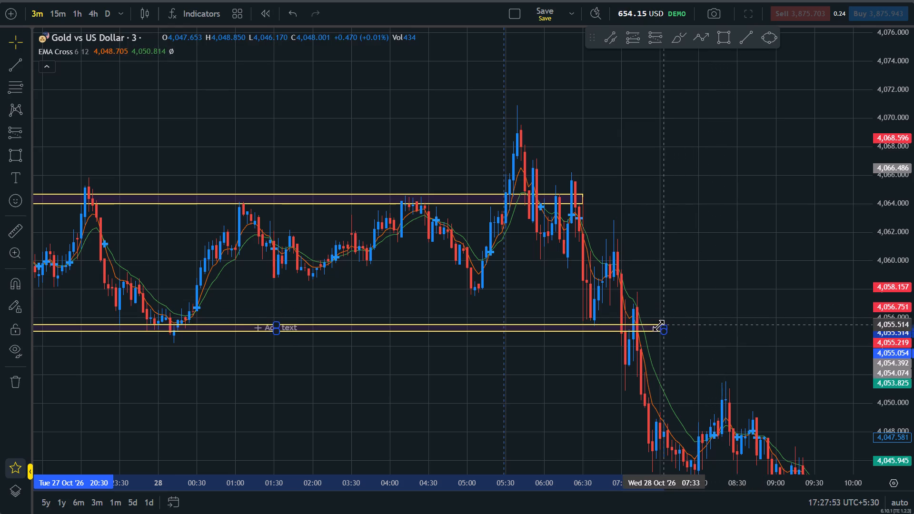
drag(658, 326, 657, 326)
click(676, 281)
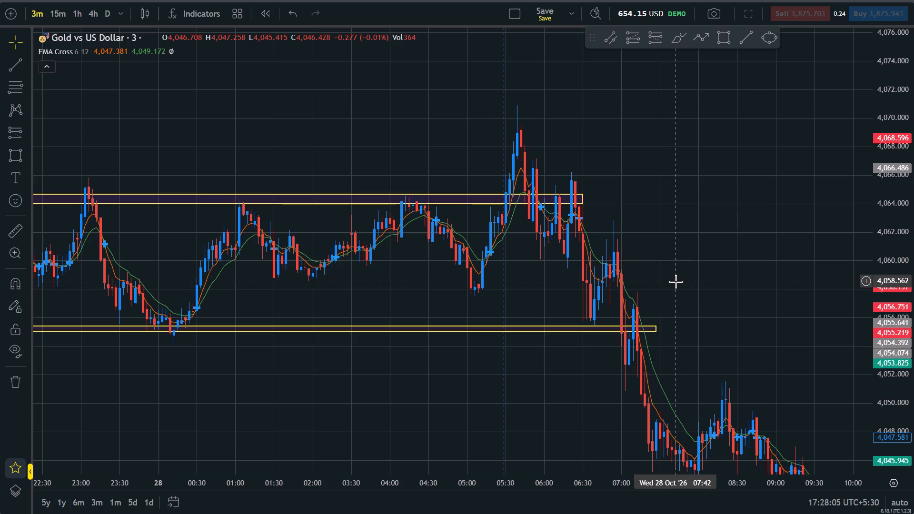
Examine the candles and EMA crosses between the zones near 4,064 and 4,055, from 20:00 on 27 October to 07:30 on 28 October.
scroll(676, 281, right, 5)
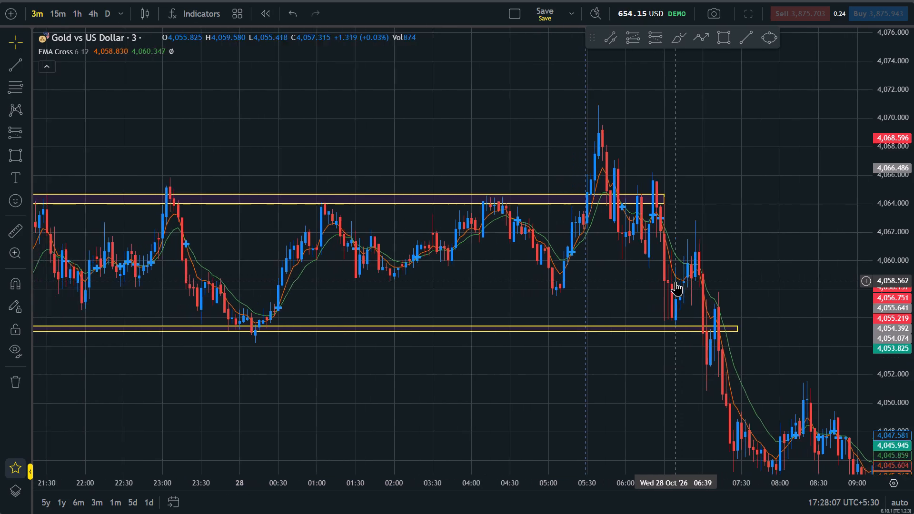
scroll(676, 281, right, 4)
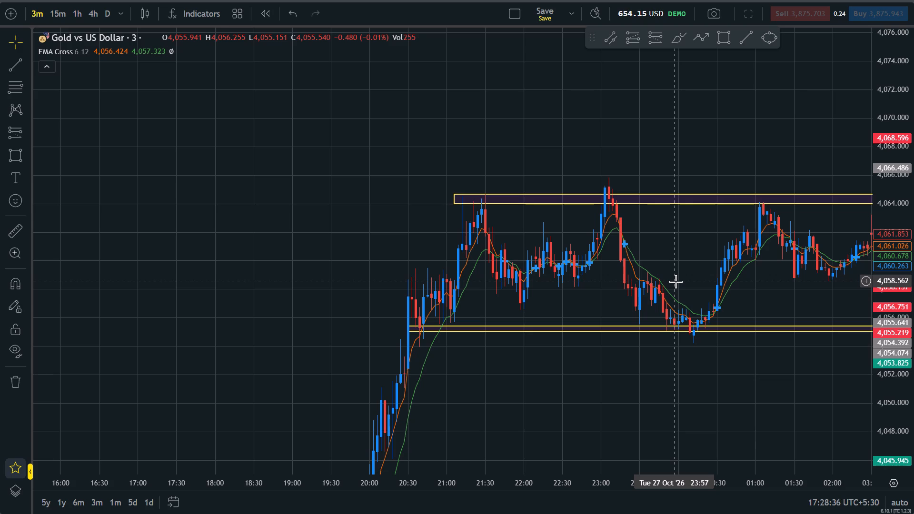
scroll(676, 281, up, 3)
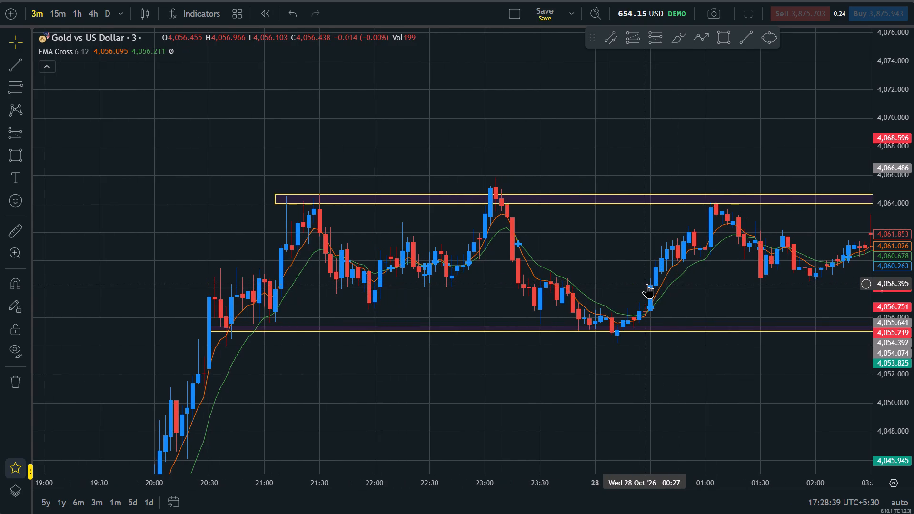
scroll(647, 284, up, 1)
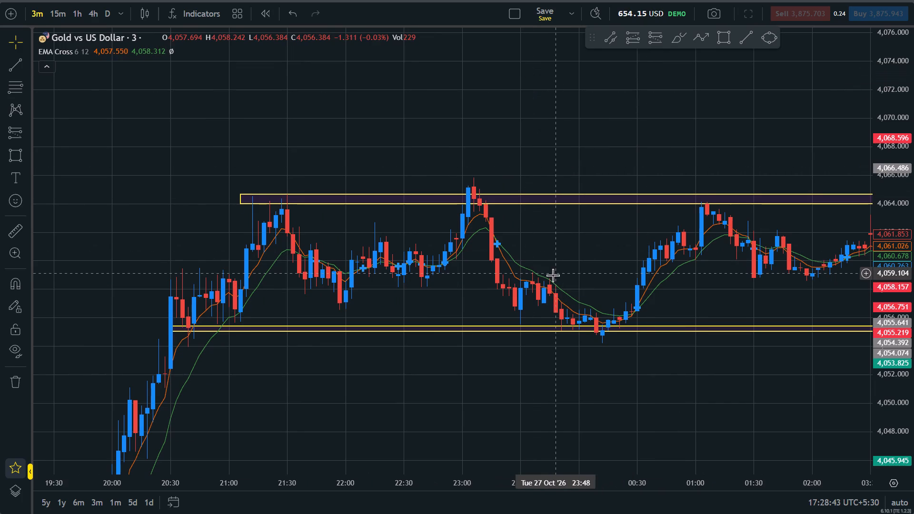
scroll(553, 275, up, 1)
drag(714, 267, 683, 268)
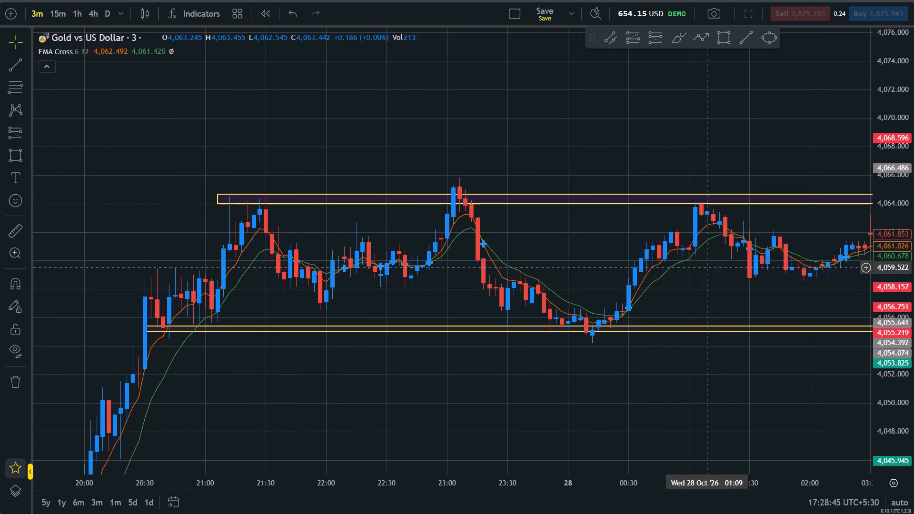
drag(683, 268, 361, 262)
drag(804, 263, 369, 345)
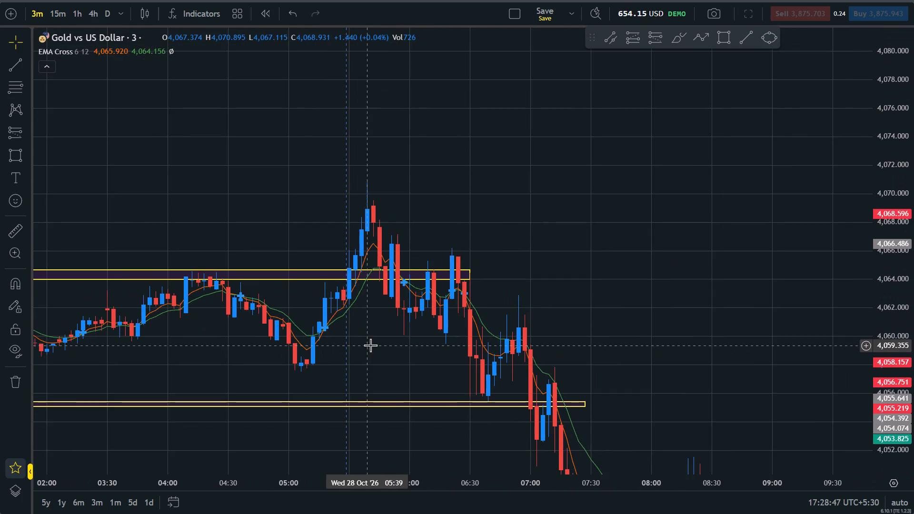
drag(384, 345, 627, 275)
scroll(627, 275, down, 5)
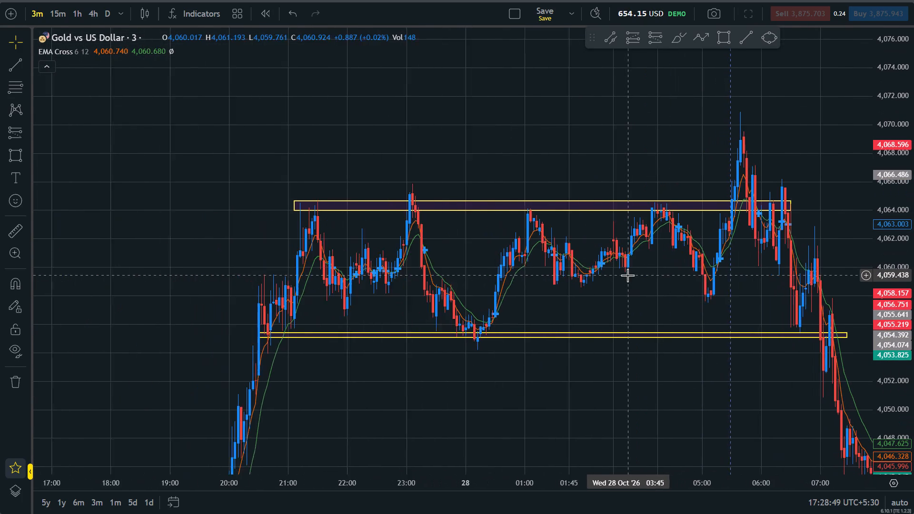
scroll(627, 275, down, 1)
scroll(627, 275, up, 3)
drag(808, 307, 591, 300)
drag(679, 300, 793, 306)
scroll(770, 296, down, 3)
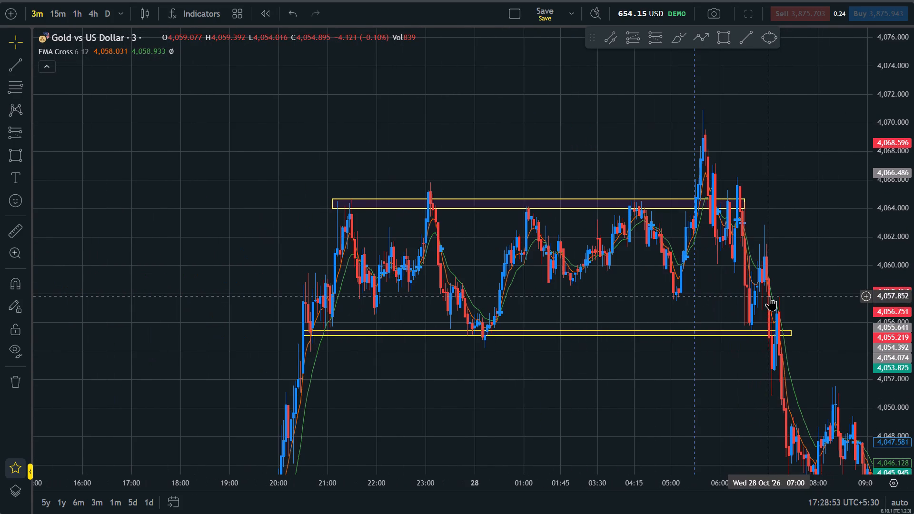
Review the whole range between the two zones and the price action around their ends, up to about 09:00 on 28 October.
click(636, 316)
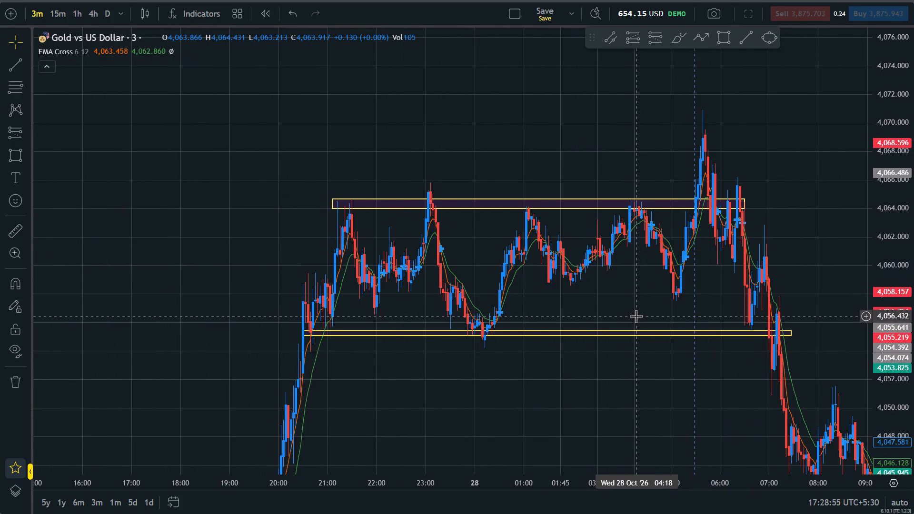
click(636, 316)
click(661, 316)
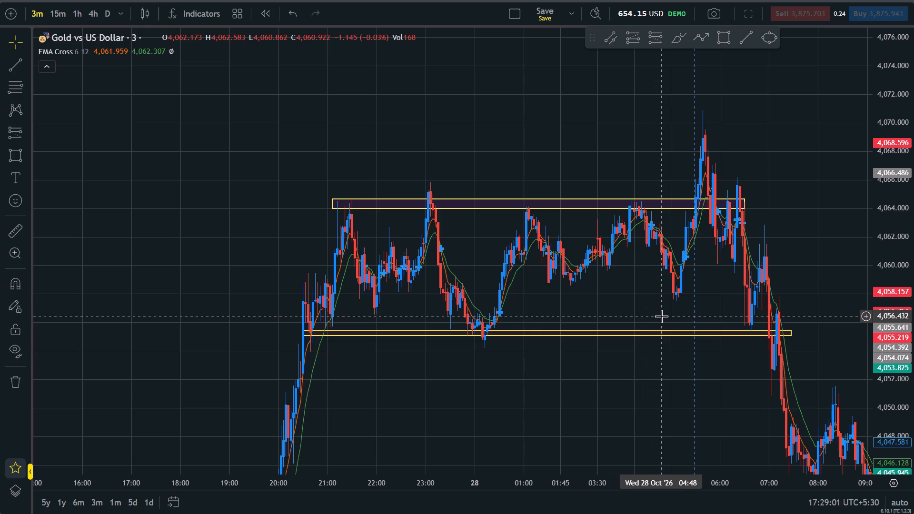
scroll(179, 470, up, 3)
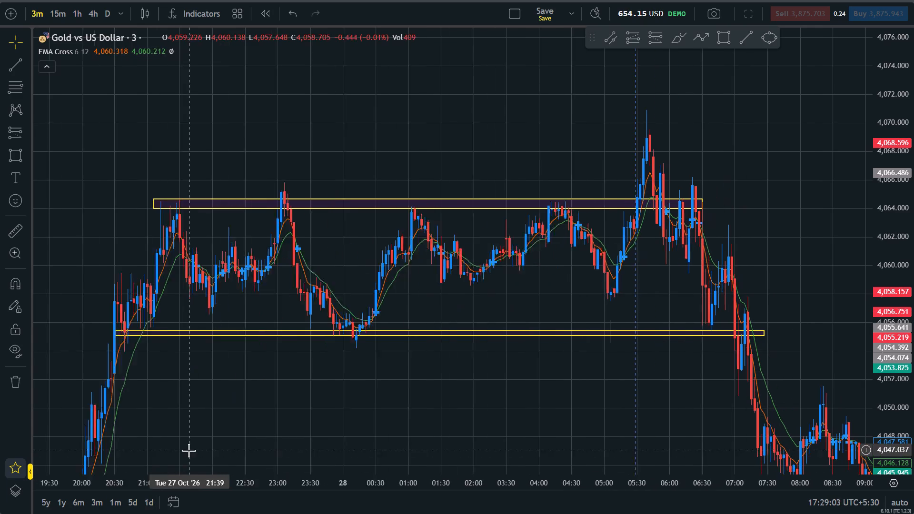
scroll(189, 450, up, 1)
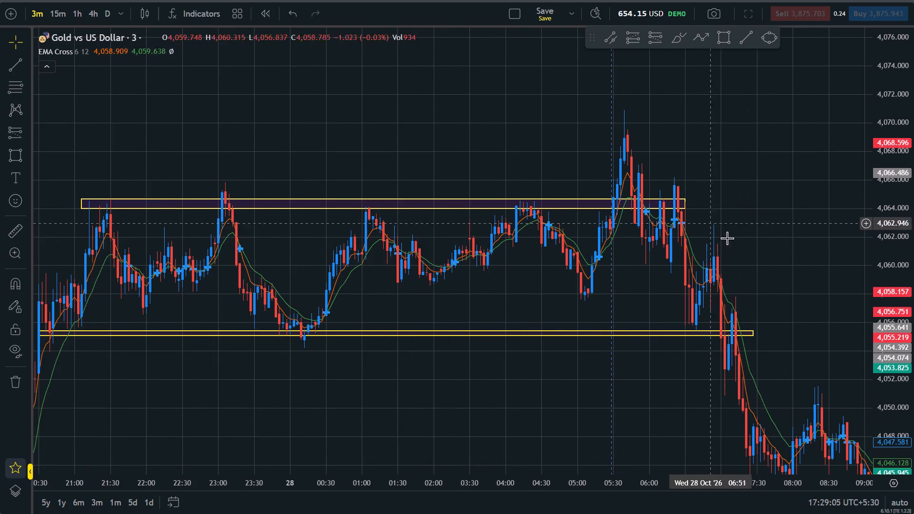
scroll(750, 251, down, 1)
drag(857, 264, 849, 235)
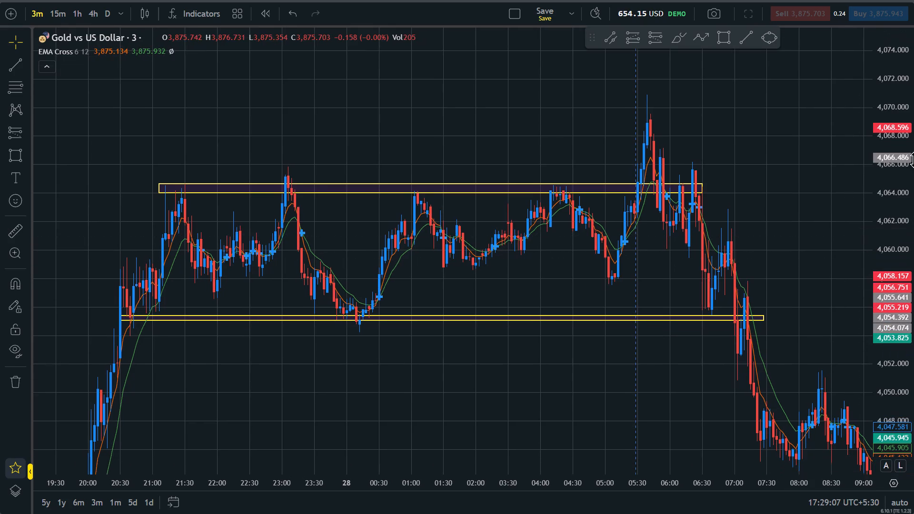
drag(913, 159, 913, 242)
scroll(784, 254, up, 1)
drag(913, 287, 907, 173)
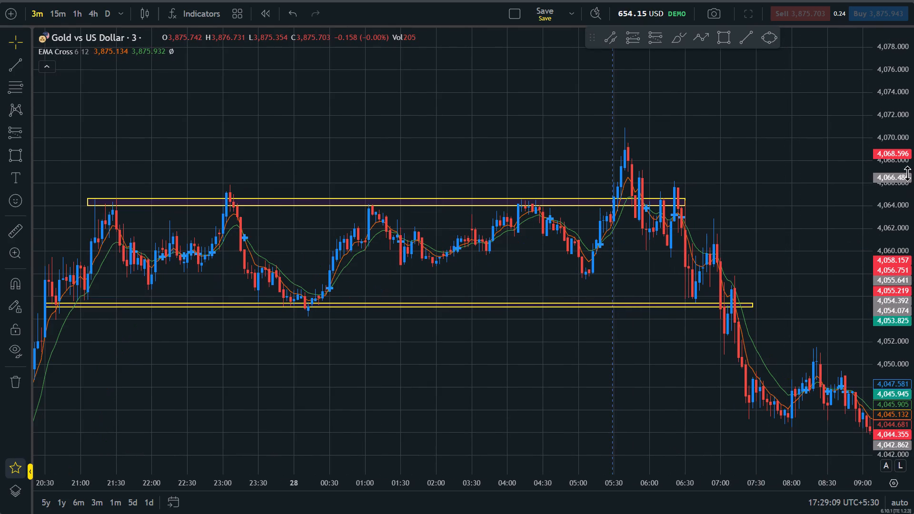
drag(907, 173, 906, 170)
drag(762, 219, 815, 232)
drag(913, 165, 913, 188)
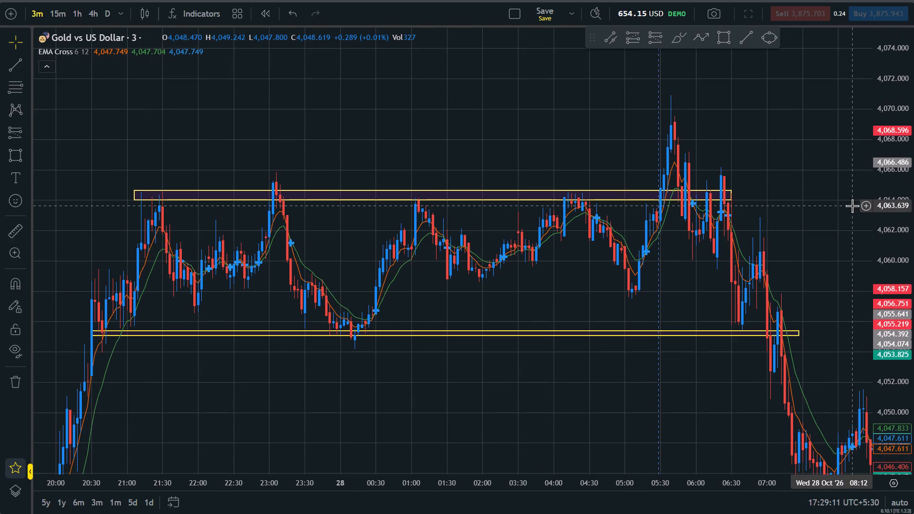
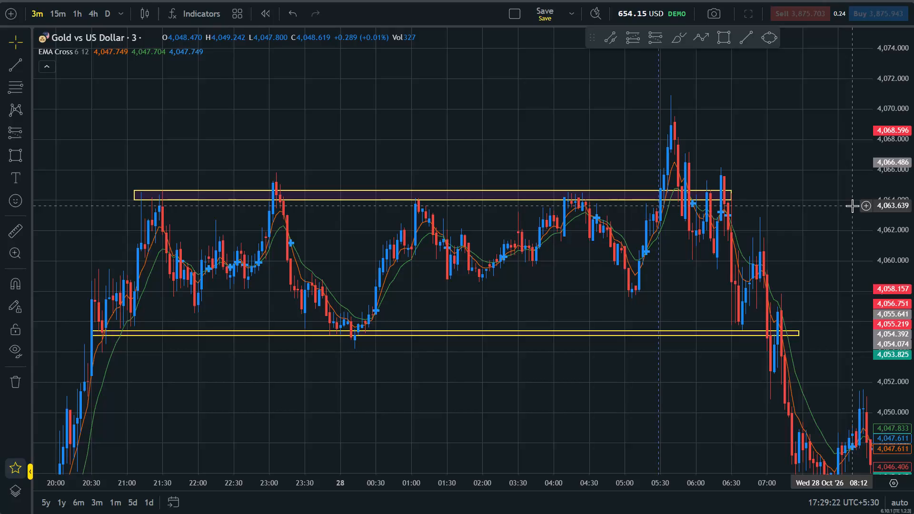
Review the price action on 28 October from the zones near 4,064 and 4,055 through the zone near 4,029, up to about 17:00.
scroll(852, 206, up, 1)
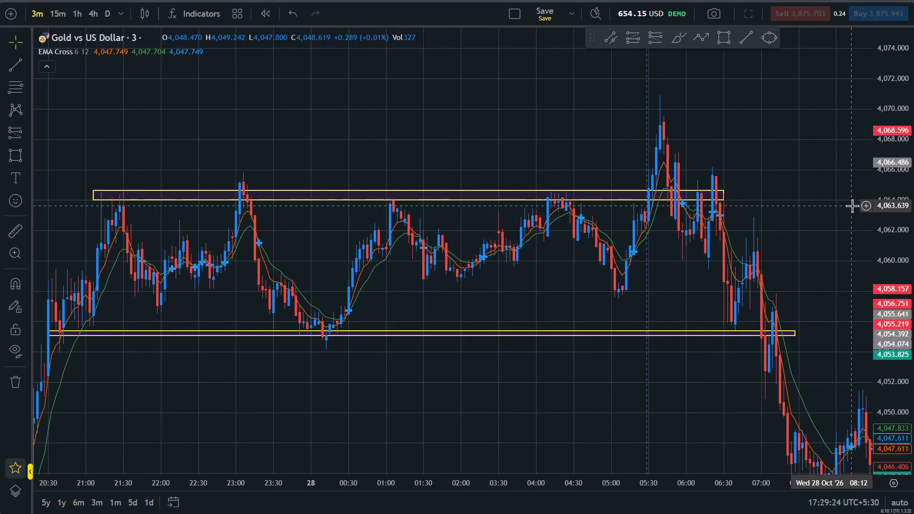
scroll(852, 206, up, 1)
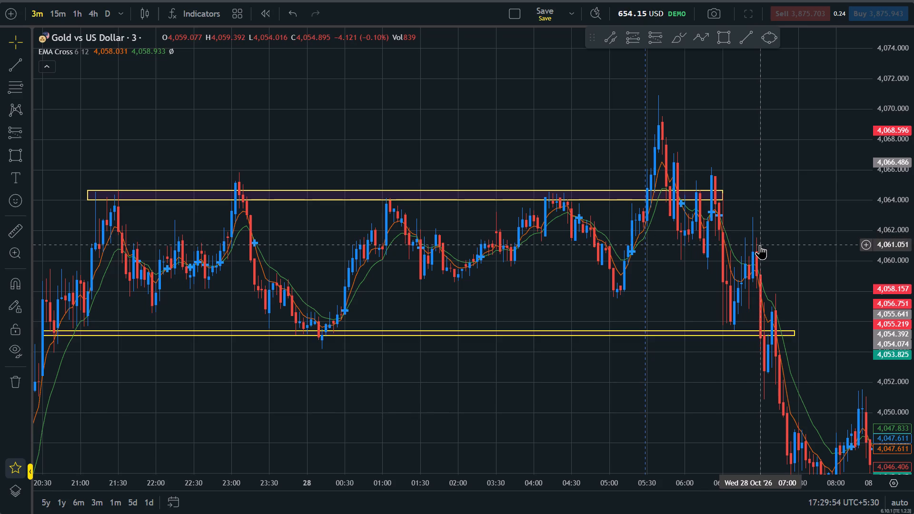
scroll(760, 245, up, 1)
drag(834, 288, 455, 166)
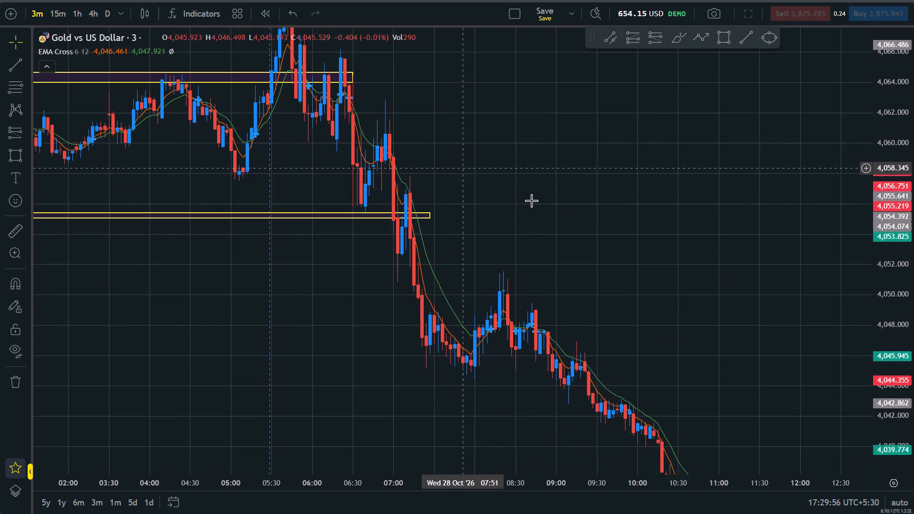
drag(766, 322, 439, 111)
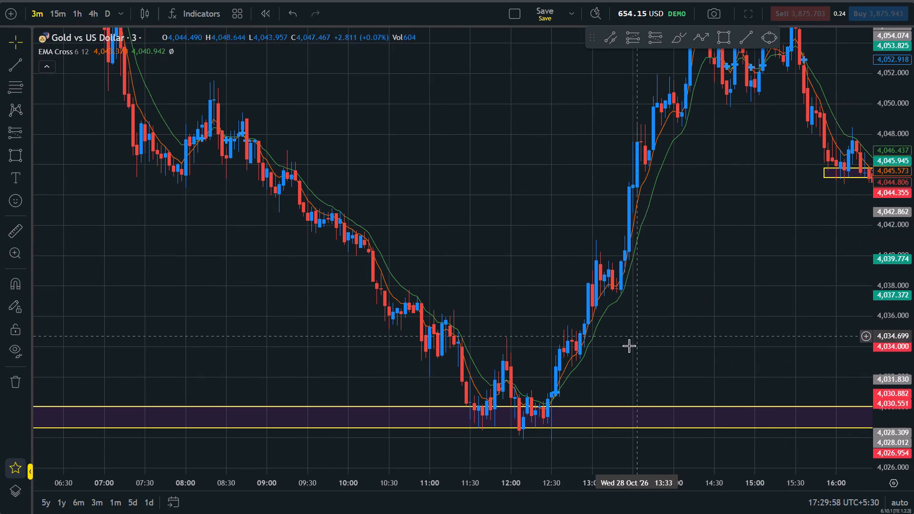
drag(599, 361, 512, 385)
scroll(589, 336, up, 1)
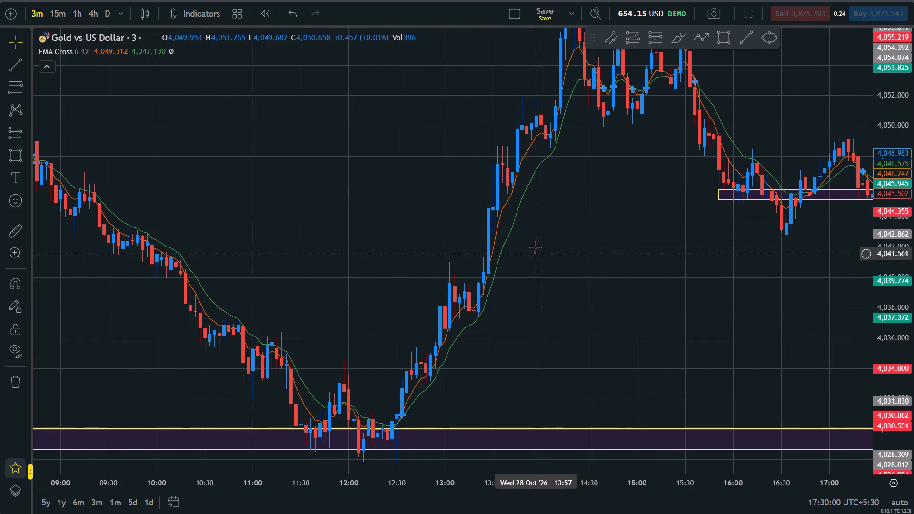
scroll(577, 300, down, 8)
drag(355, 140, 382, 150)
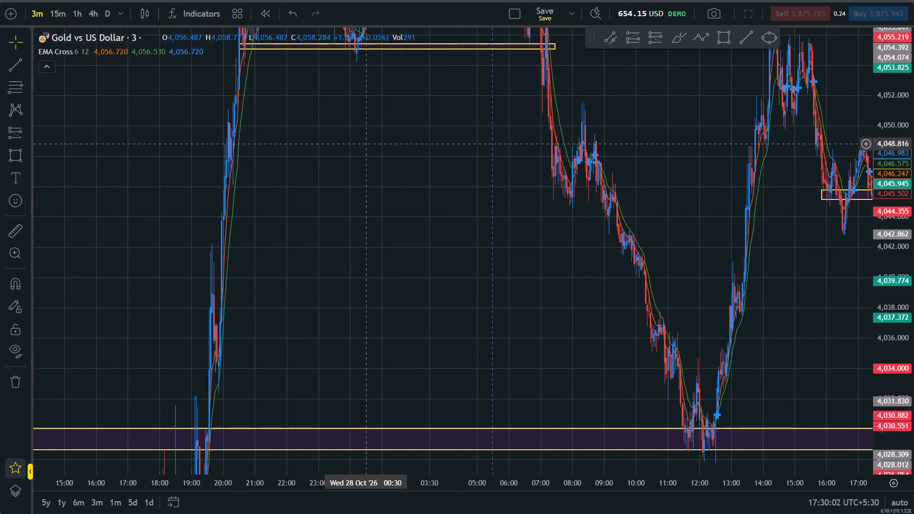
Trace the price action back through 27 October, examining the candles around and below the zone near 4,029.
drag(382, 150, 729, 170)
drag(398, 360, 525, 0)
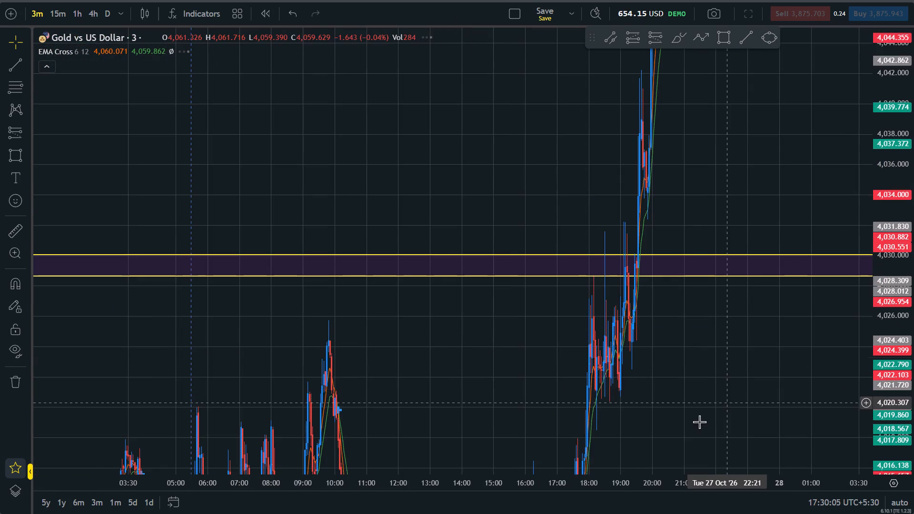
drag(644, 443, 738, 227)
drag(913, 270, 913, 427)
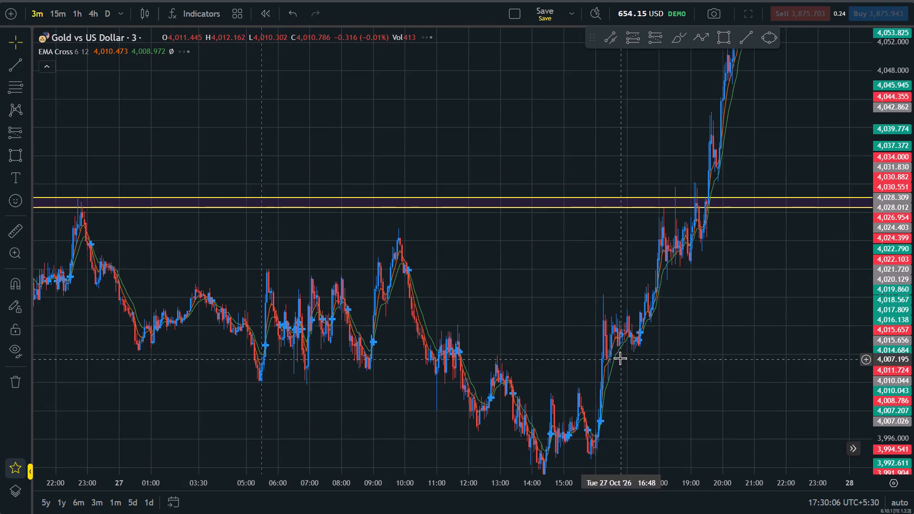
drag(622, 357, 765, 249)
scroll(765, 249, up, 5)
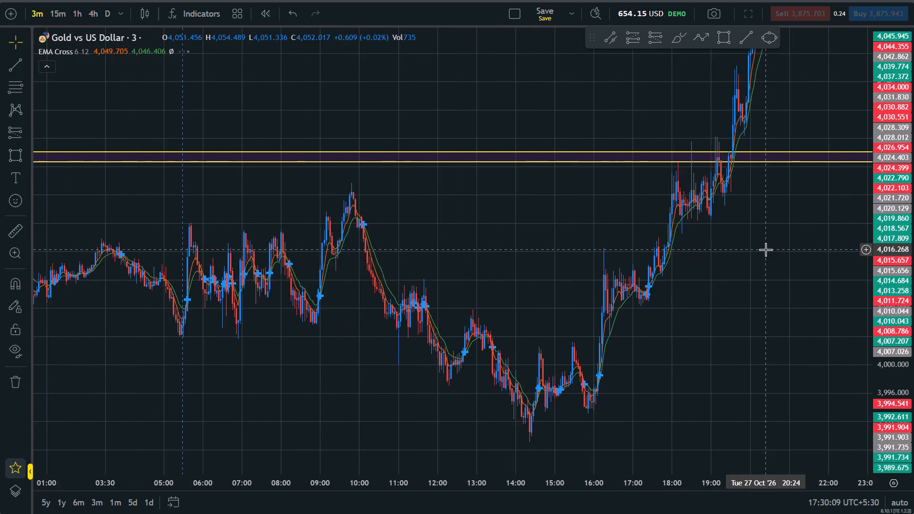
scroll(765, 249, up, 1)
drag(484, 263, 805, 164)
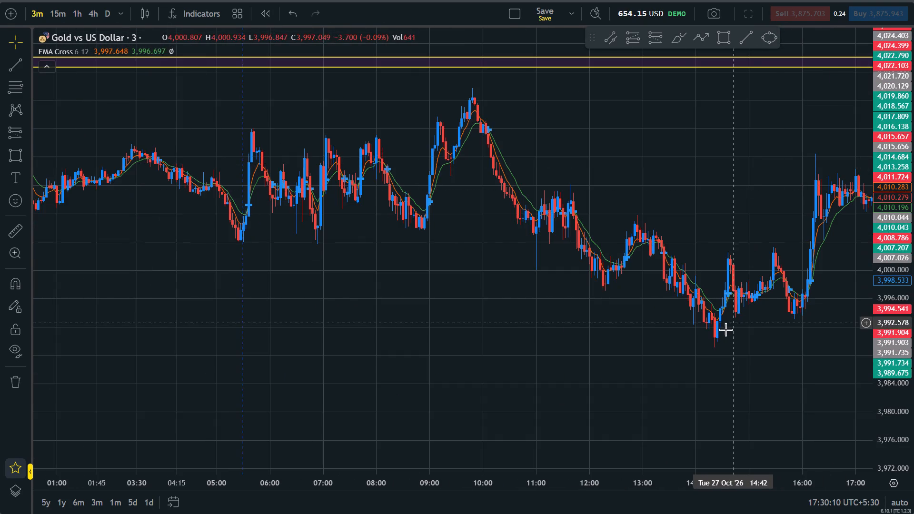
Examine the candles and EMA crosses on 27 October, working back from about 17:00 to 05:00.
scroll(725, 329, up, 4)
drag(913, 390, 909, 99)
drag(799, 334, 711, 309)
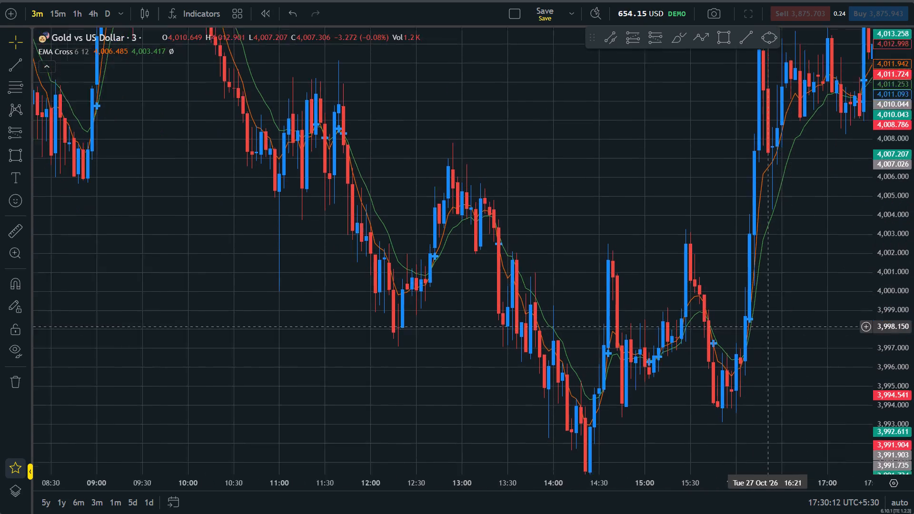
drag(711, 309, 607, 254)
scroll(607, 254, down, 7)
drag(913, 173, 913, 356)
scroll(636, 208, up, 10)
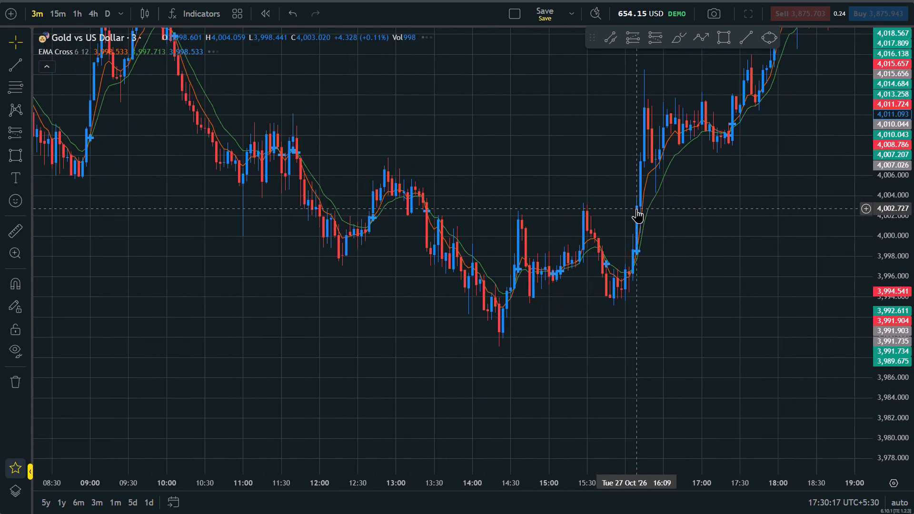
scroll(636, 208, up, 2)
drag(245, 130, 754, 229)
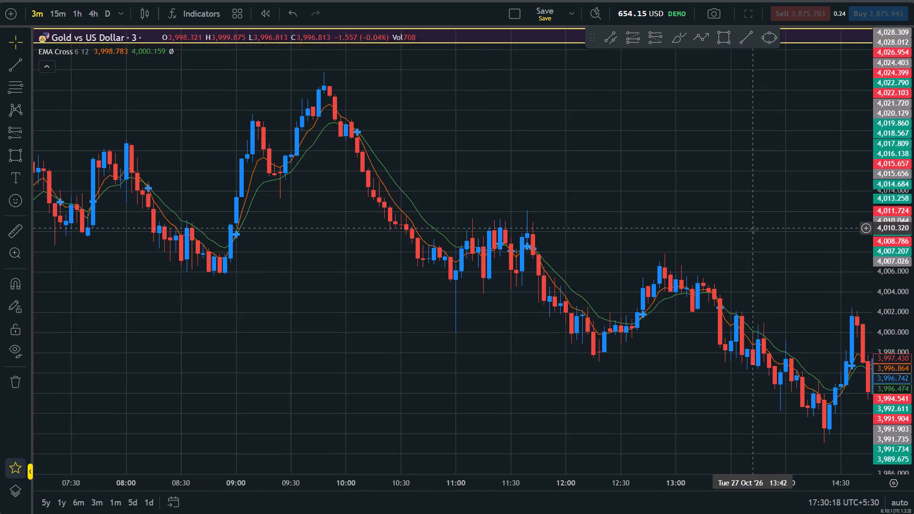
drag(391, 135, 747, 198)
drag(913, 335, 884, 98)
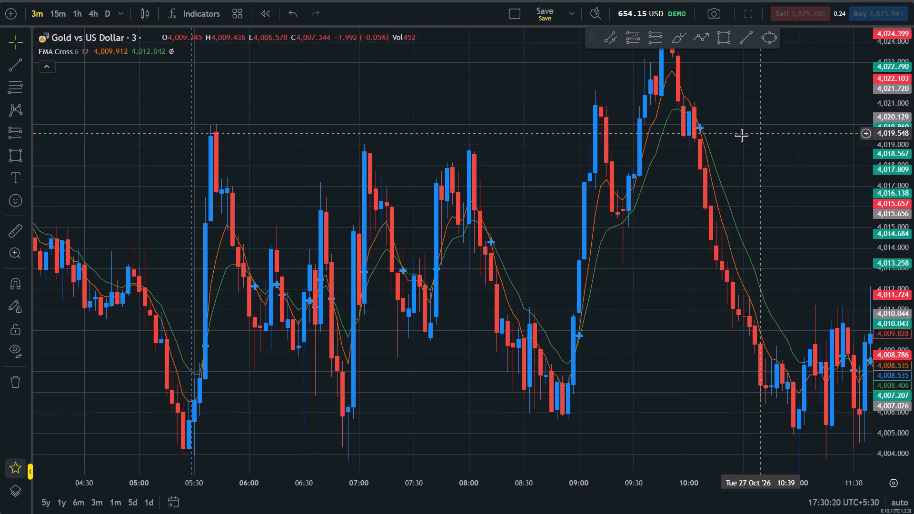
scroll(740, 135, down, 5)
drag(913, 175, 913, 246)
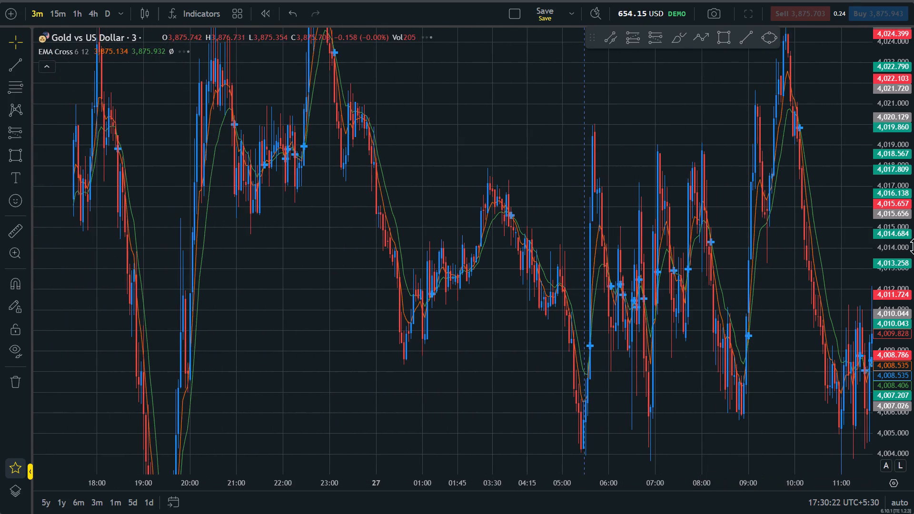
drag(913, 246, 913, 249)
Draw a red ellipse around the EMA cross just after 10:00 on 27 October, between about 09:54 and 10:15.
scroll(760, 194, up, 2)
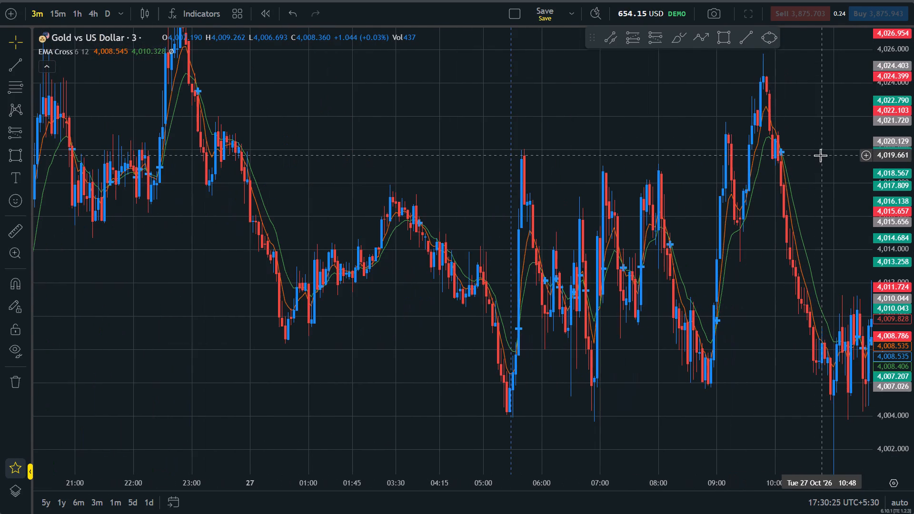
scroll(820, 155, up, 6)
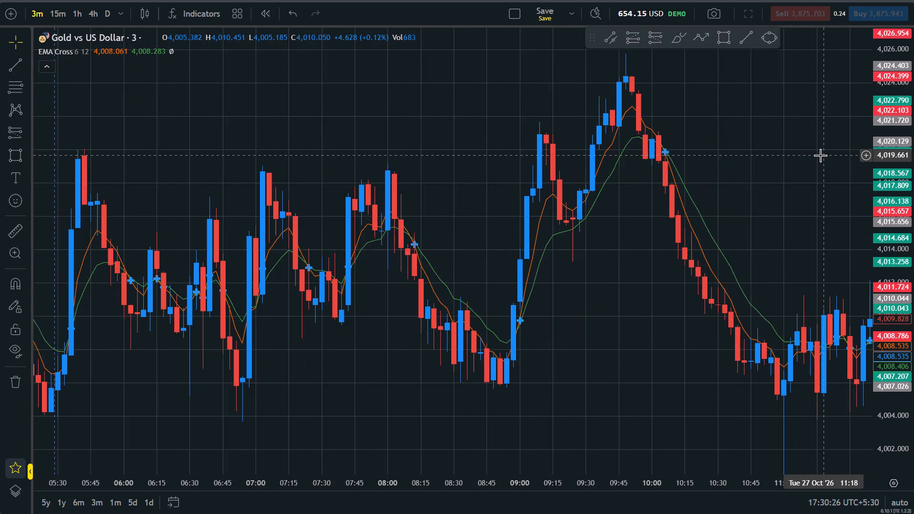
scroll(820, 155, up, 1)
drag(913, 219, 864, 110)
drag(720, 138, 718, 181)
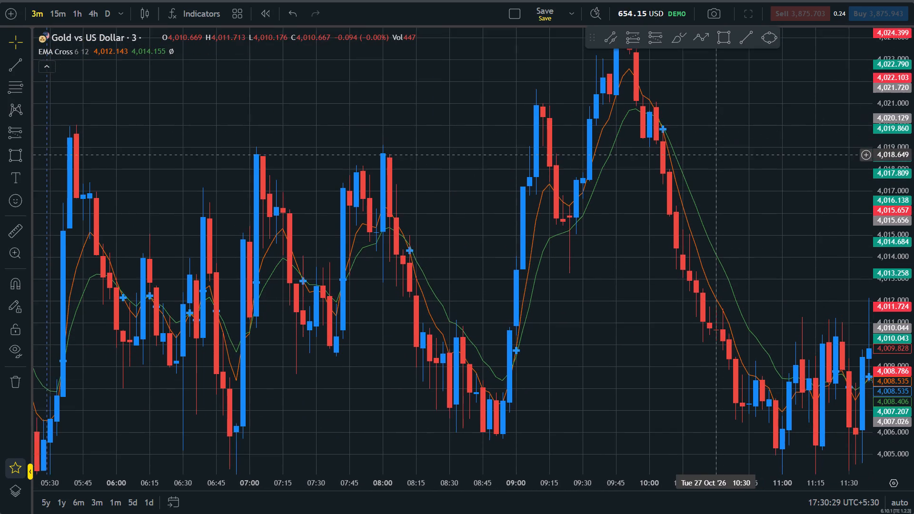
drag(718, 181, 718, 195)
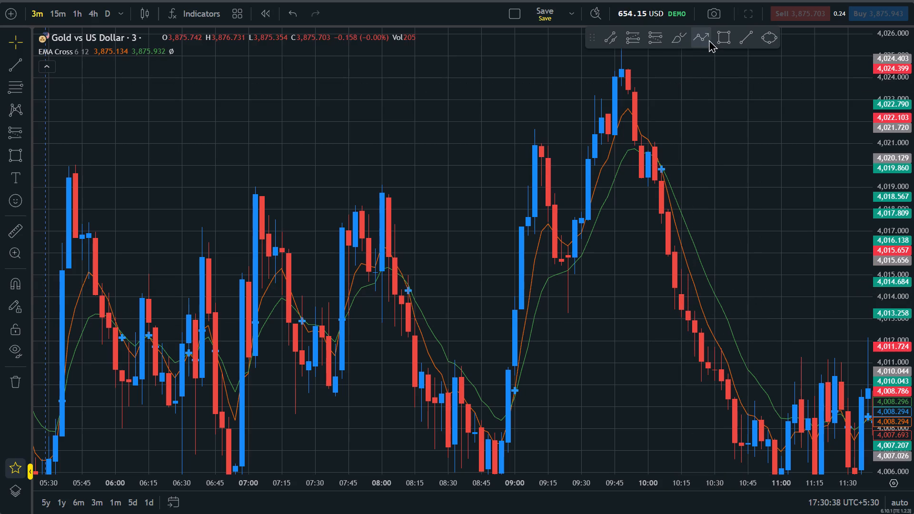
click(765, 38)
click(633, 192)
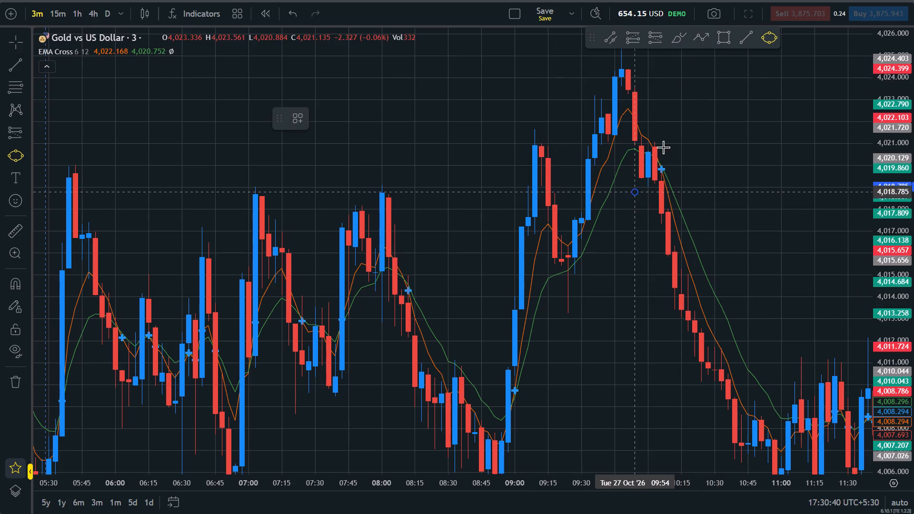
click(683, 127)
click(651, 124)
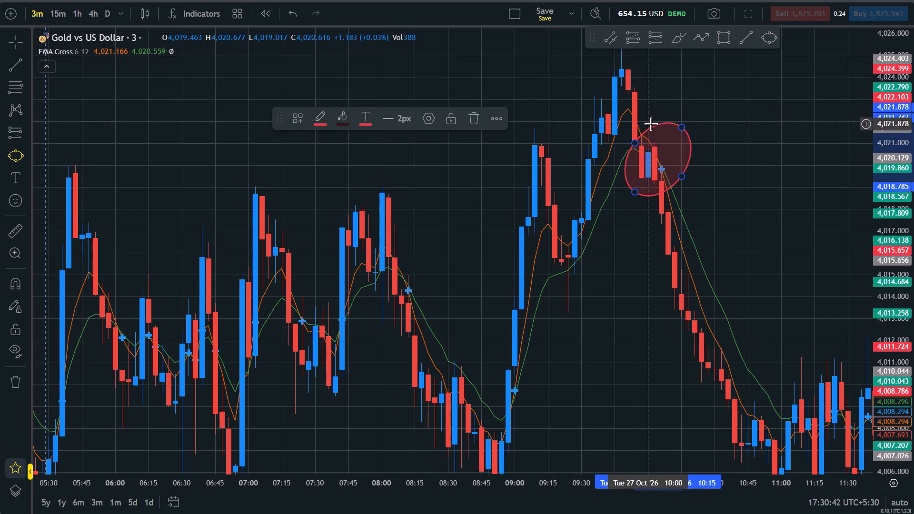
click(777, 252)
Review the price action on 26 October around the start of the zone near 4,029, from about 08:00 into 27 October.
scroll(777, 252, down, 6)
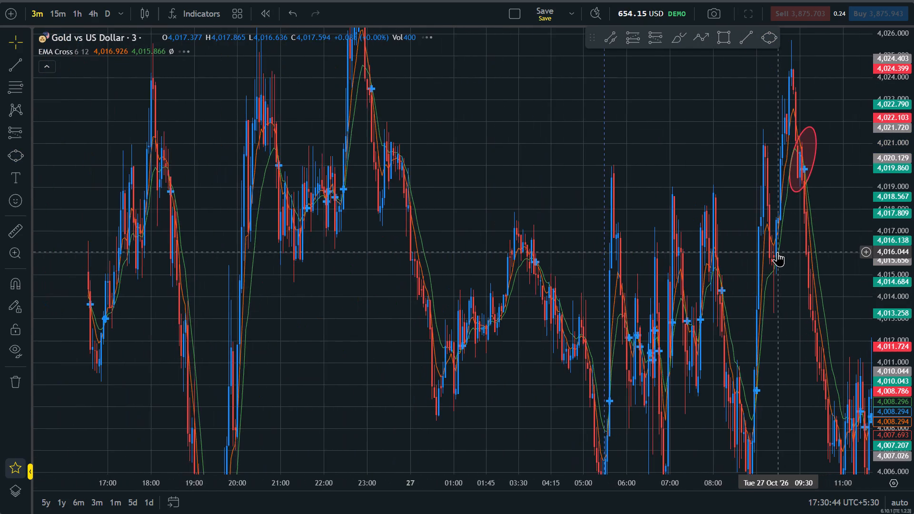
scroll(777, 252, down, 2)
drag(476, 141, 775, 161)
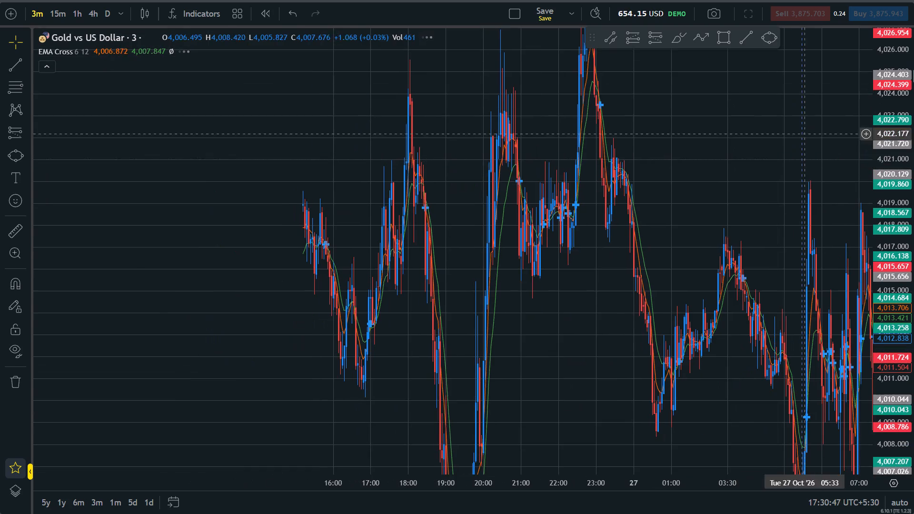
drag(913, 136, 913, 284)
scroll(576, 194, right, 3)
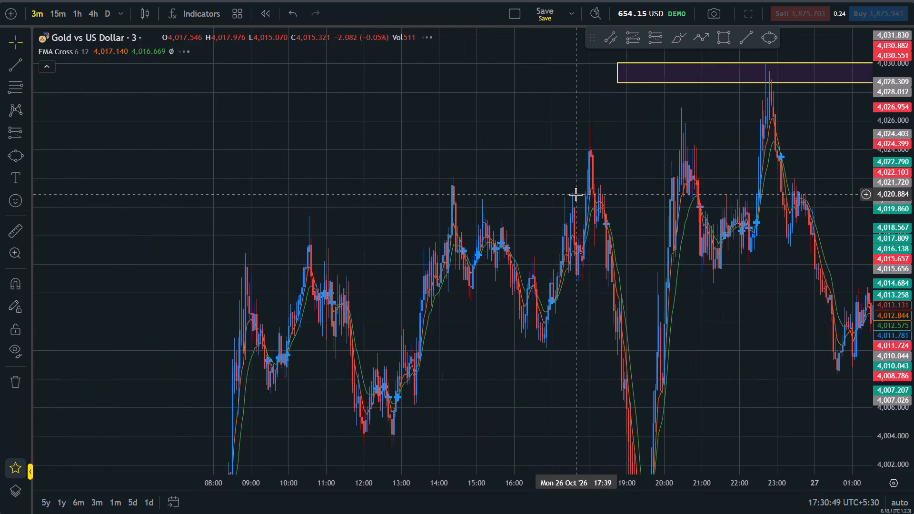
scroll(576, 194, up, 3)
scroll(688, 176, up, 7)
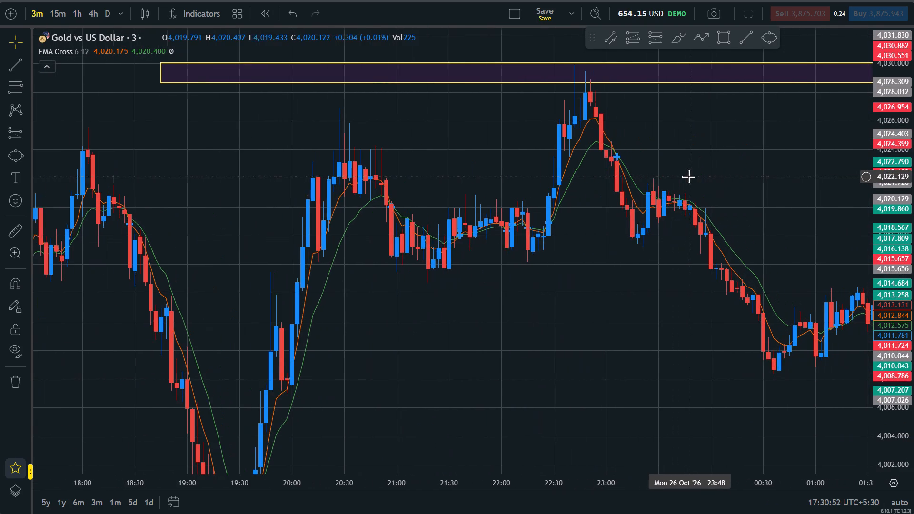
Examine the candles and EMA crosses below the zone near 4,029, from 18:00 on 26 October to about 01:00 on 27 October.
scroll(688, 176, up, 1)
drag(913, 241, 891, 84)
drag(647, 145, 772, 161)
scroll(772, 161, up, 1)
scroll(772, 161, down, 1)
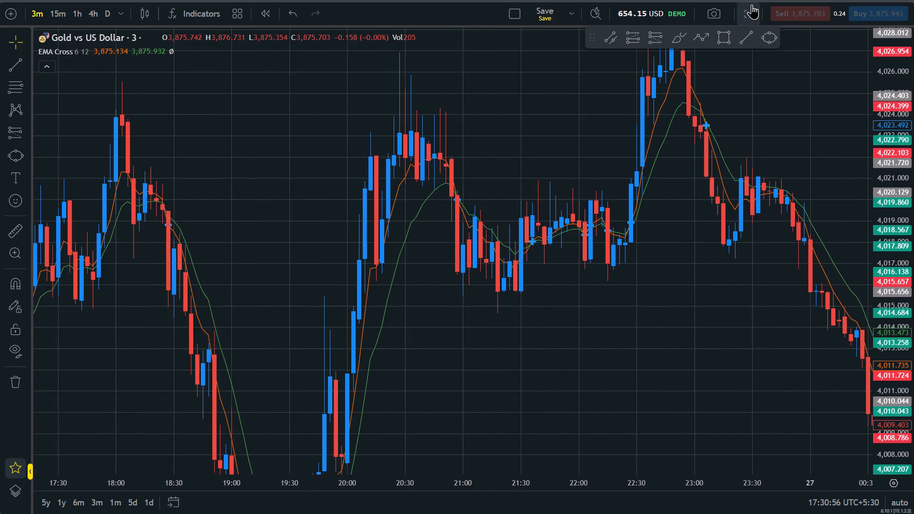
scroll(752, 4, down, 1)
drag(913, 45, 913, 120)
drag(772, 163, 732, 188)
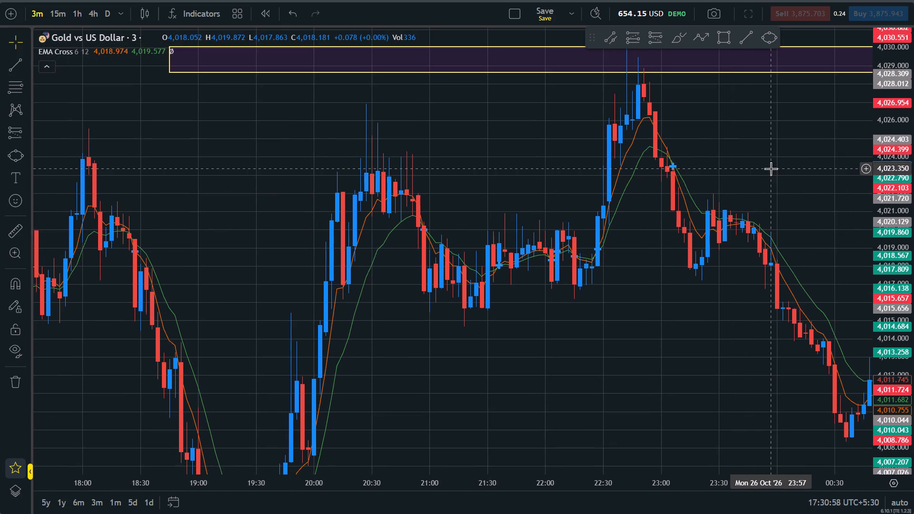
drag(771, 169, 739, 195)
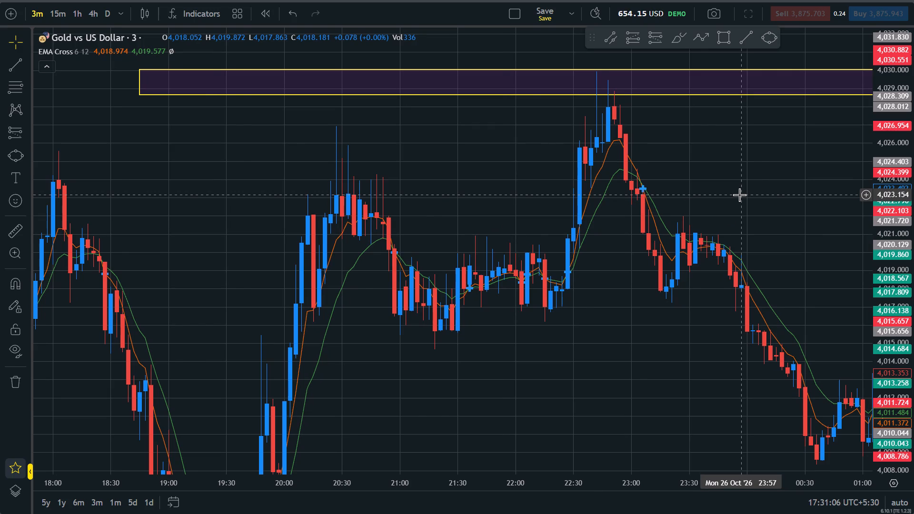
Draw a yellow rectangle zone from 17:57 to about 23:27 on 26 October, between about 4,023.9 and 4,024.4.
scroll(739, 195, down, 1)
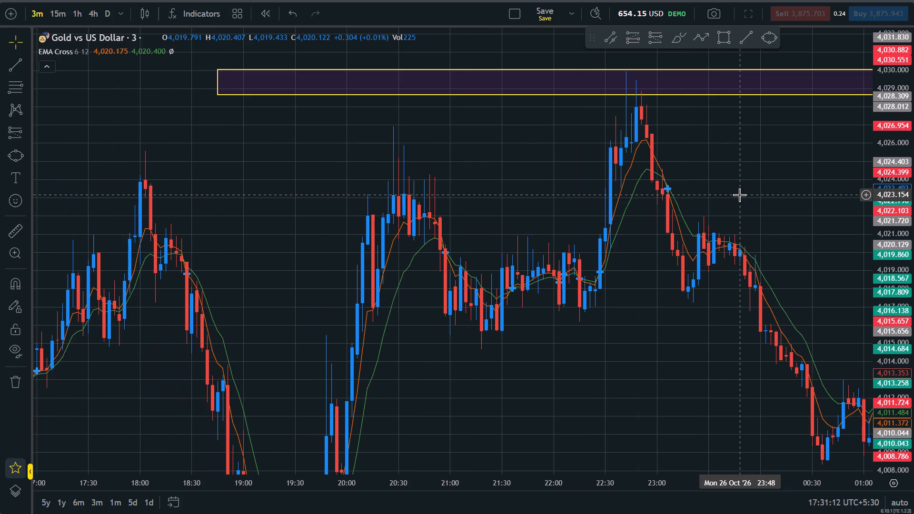
scroll(739, 195, down, 2)
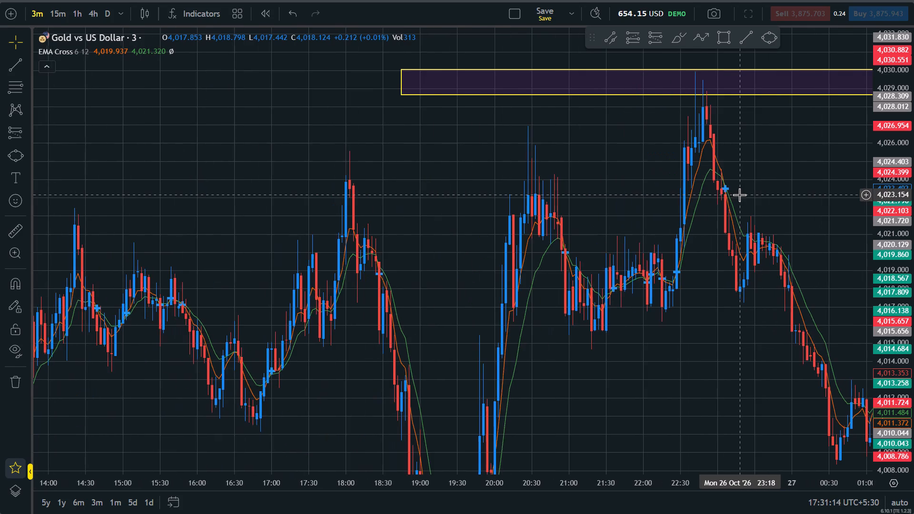
scroll(739, 195, down, 2)
scroll(739, 195, up, 2)
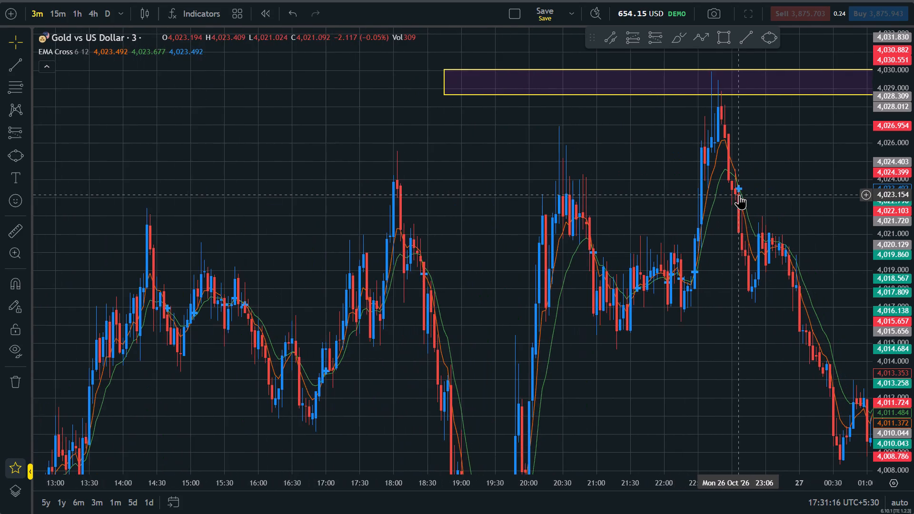
scroll(739, 195, up, 3)
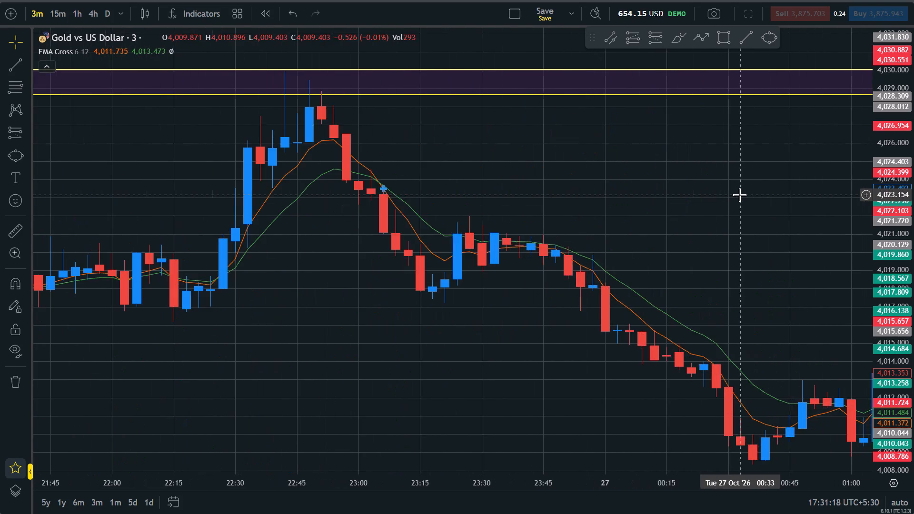
scroll(739, 195, down, 6)
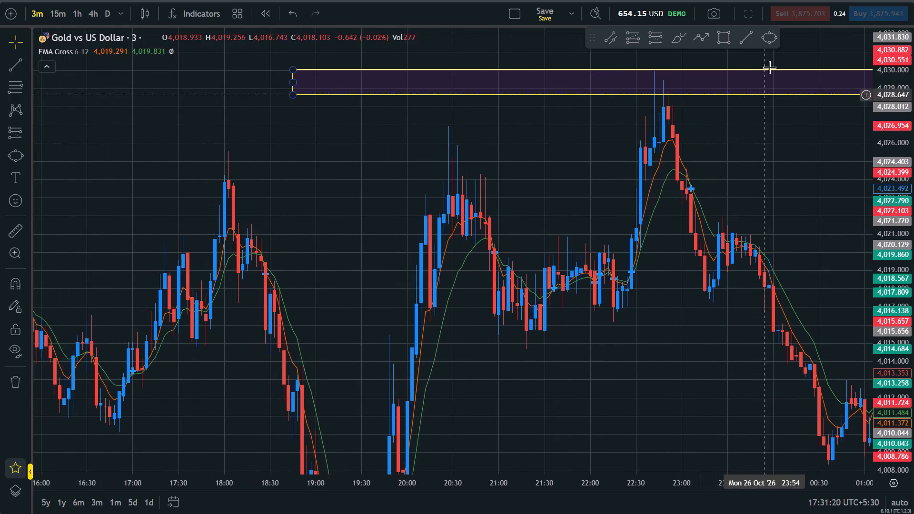
click(718, 43)
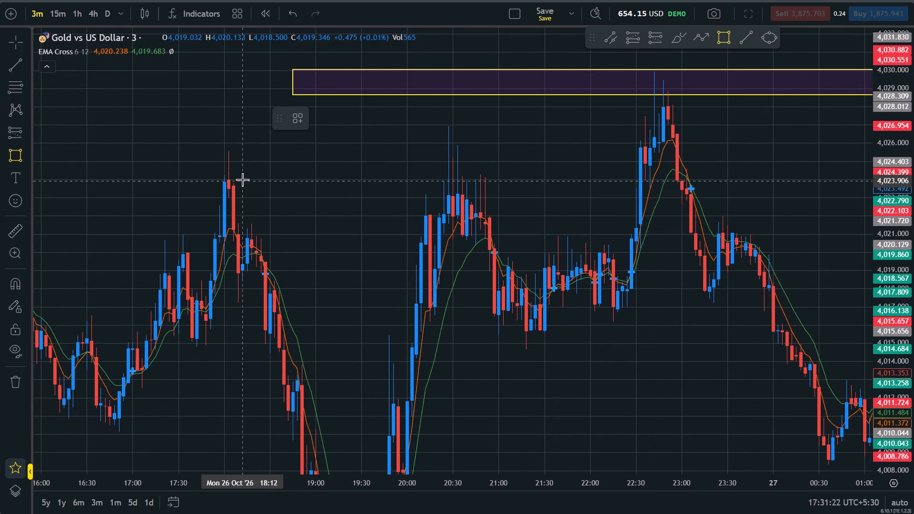
click(221, 181)
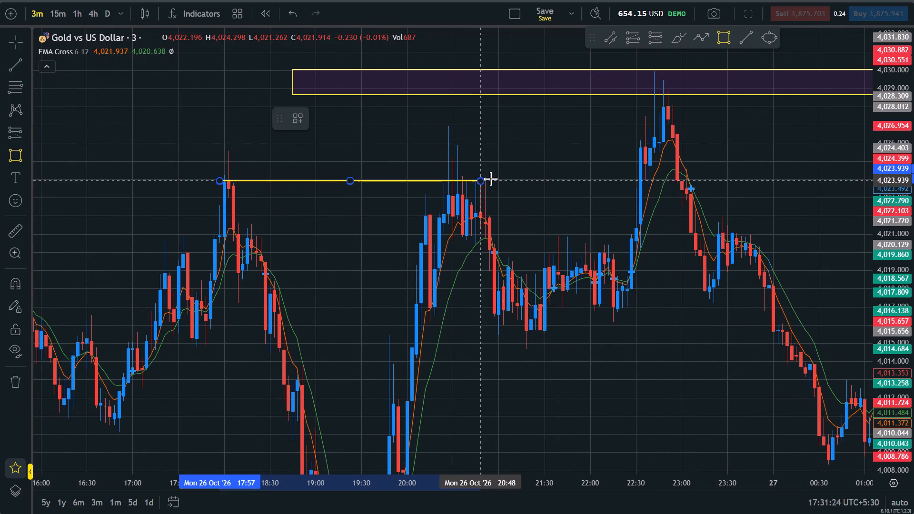
click(723, 171)
click(775, 221)
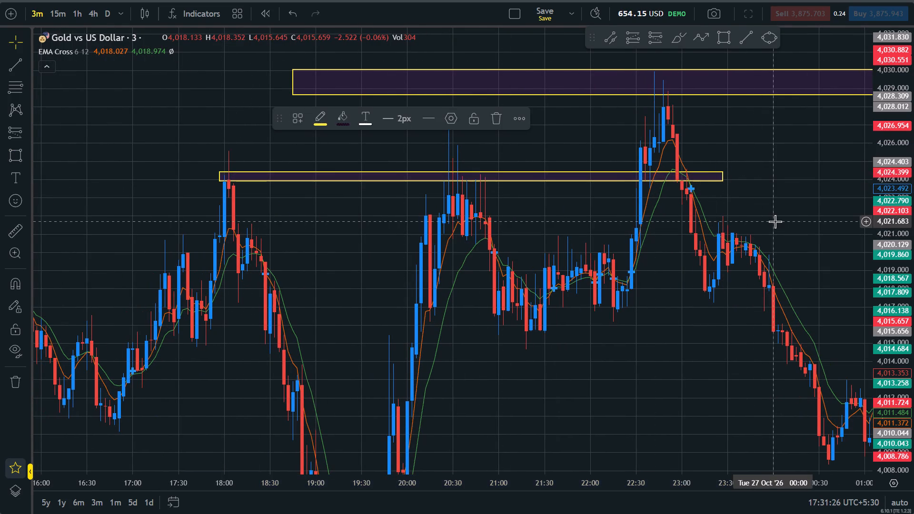
Draw a red ellipse around the EMA cross just after 23:00 on 26 October, between about 22:57 and 23:12.
scroll(775, 221, up, 3)
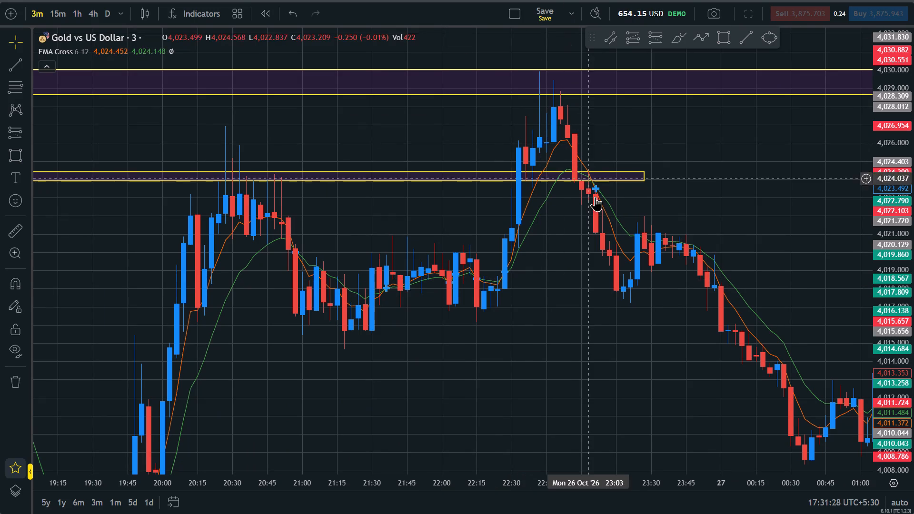
click(762, 39)
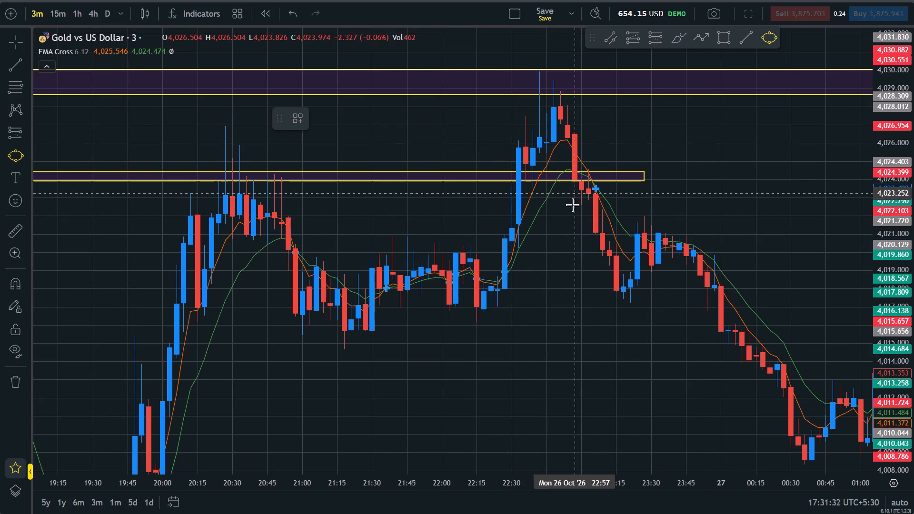
click(569, 218)
click(611, 156)
click(580, 155)
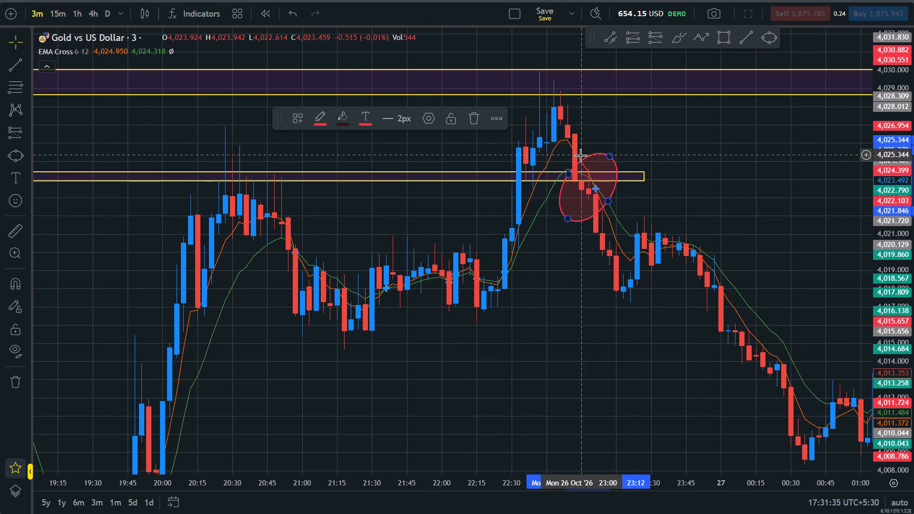
click(723, 202)
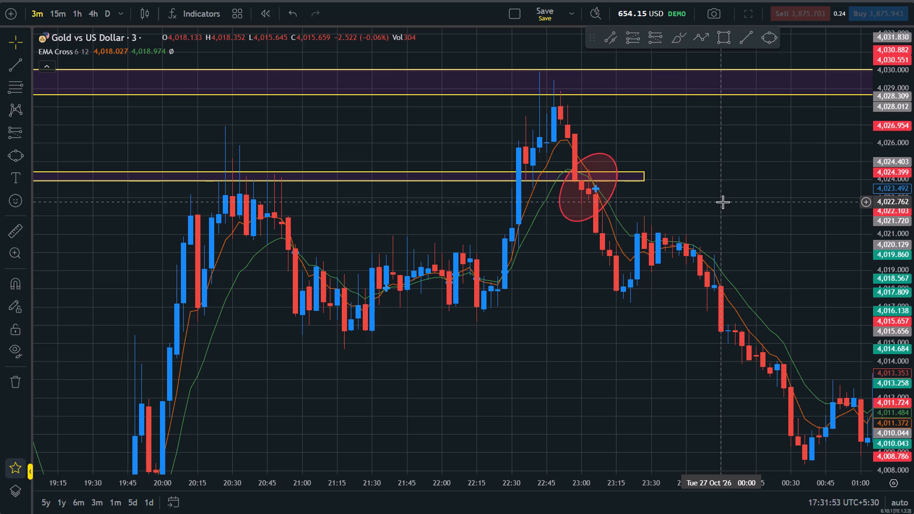
Review the price action on 26 October before and after the start of the zone near 4,024, into early 27 October.
scroll(723, 202, down, 2)
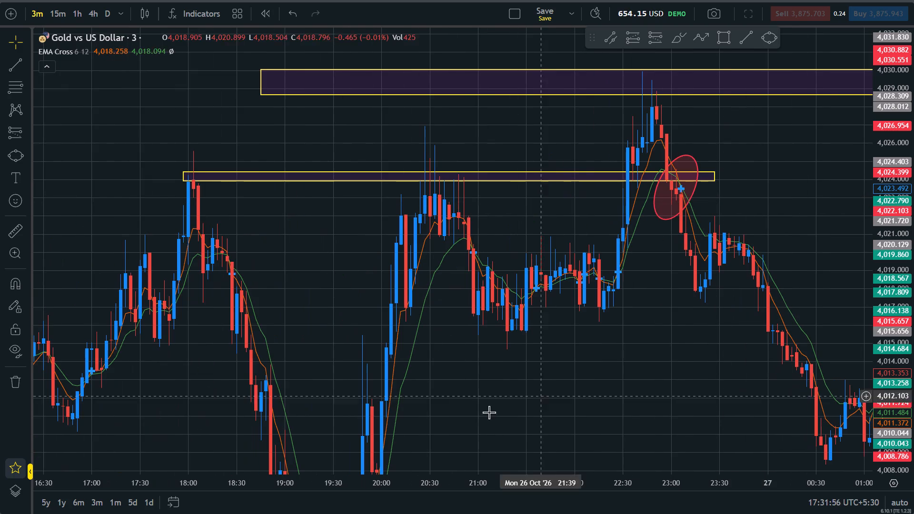
drag(269, 331, 796, 207)
drag(913, 214, 913, 339)
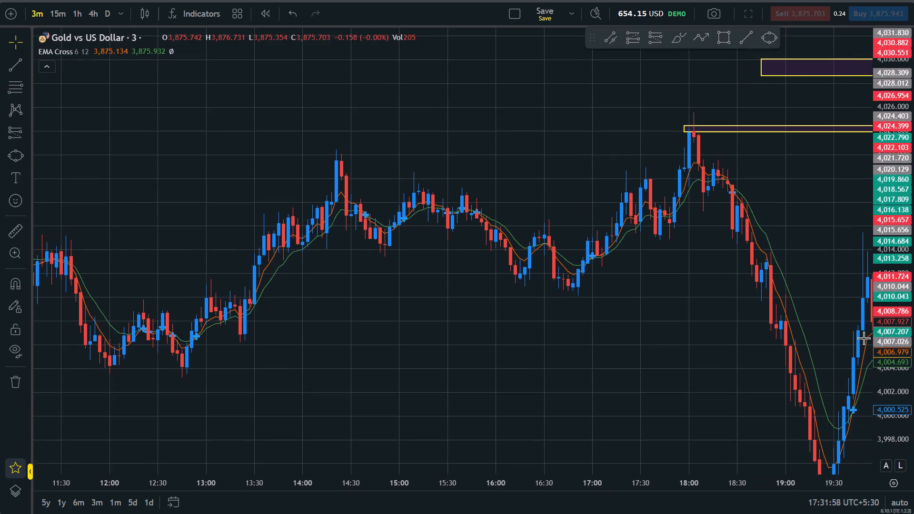
drag(645, 340, 322, 314)
scroll(322, 314, down, 6)
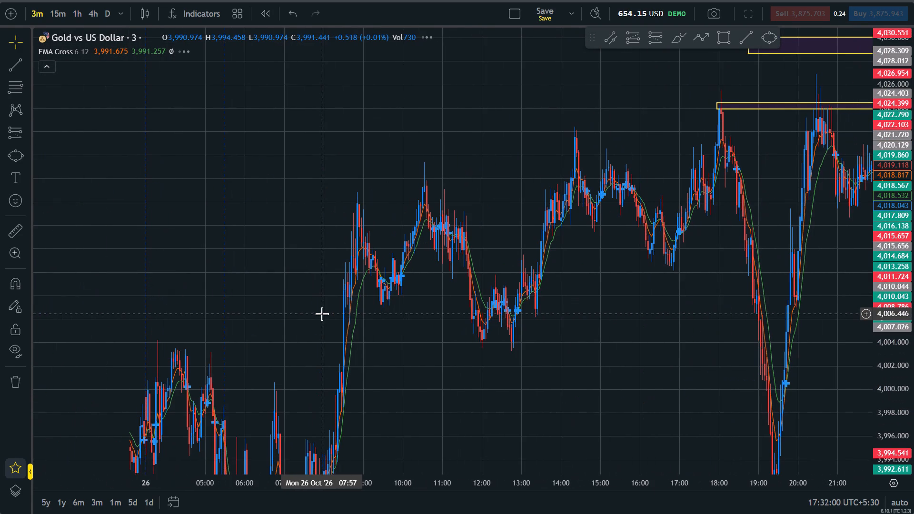
scroll(517, 118, up, 4)
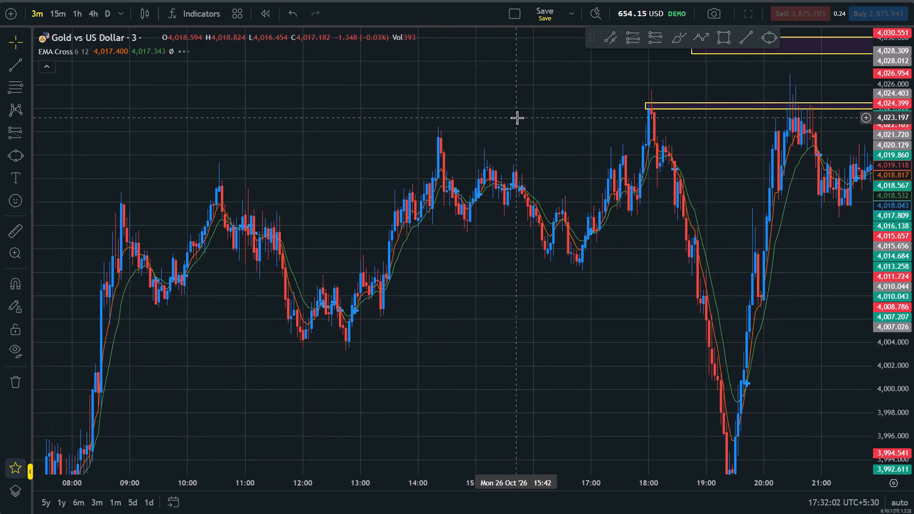
scroll(517, 118, up, 3)
drag(726, 287, 705, 283)
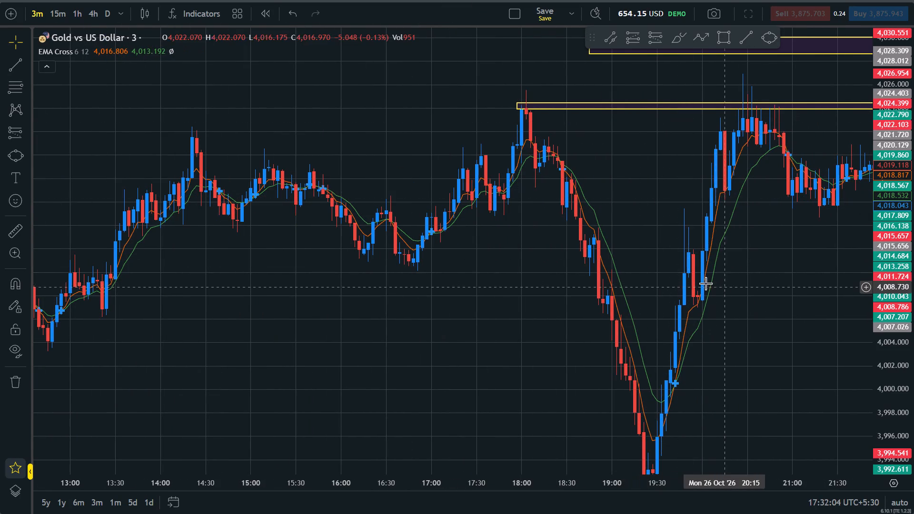
drag(705, 283, 247, 299)
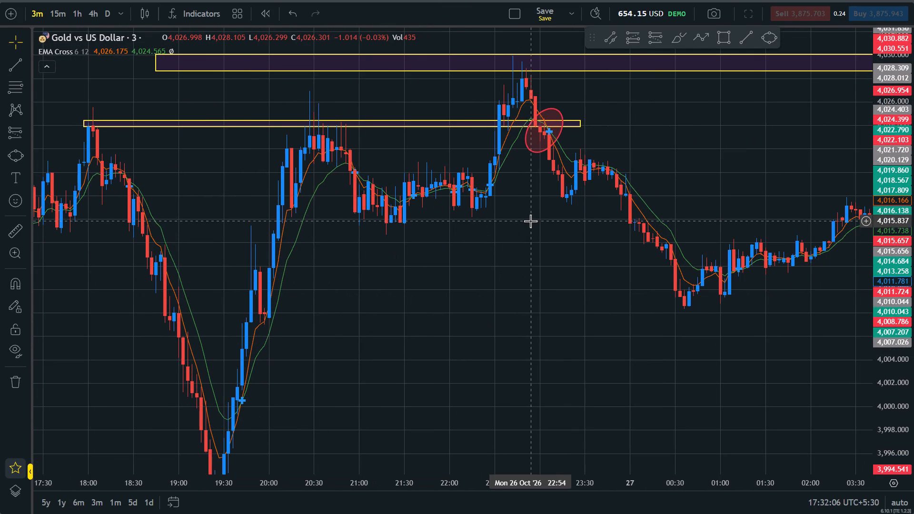
scroll(530, 221, down, 2)
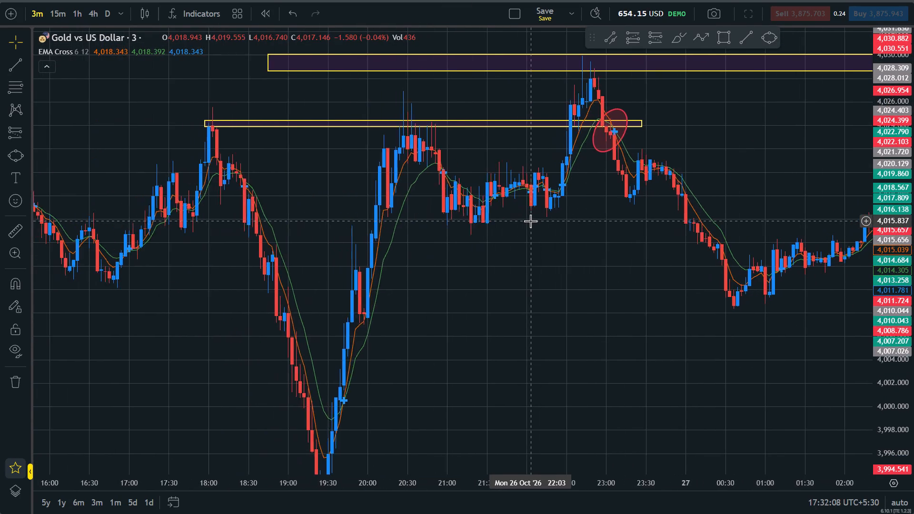
scroll(530, 221, down, 1)
Examine the candles and EMA crosses on 26 October from about 05:00 up to the reactions at the zone near 4,024.
drag(150, 371, 636, 320)
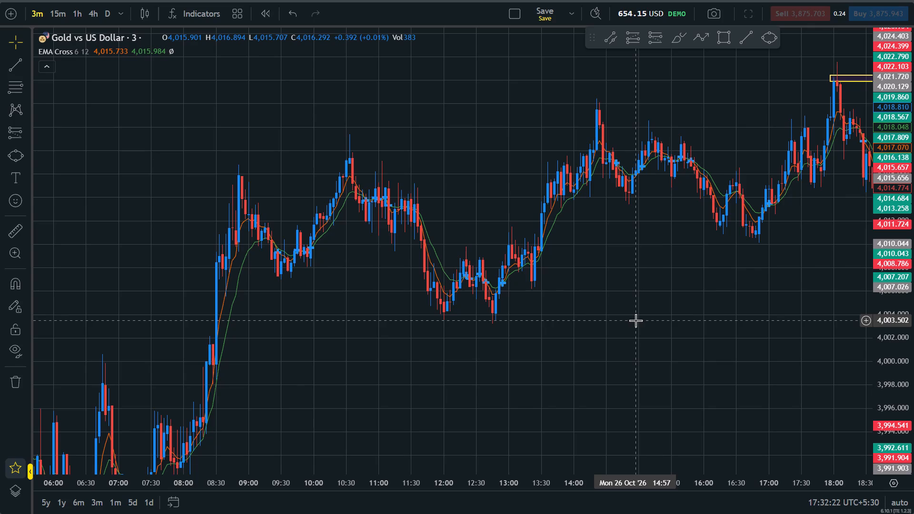
scroll(636, 320, down, 1)
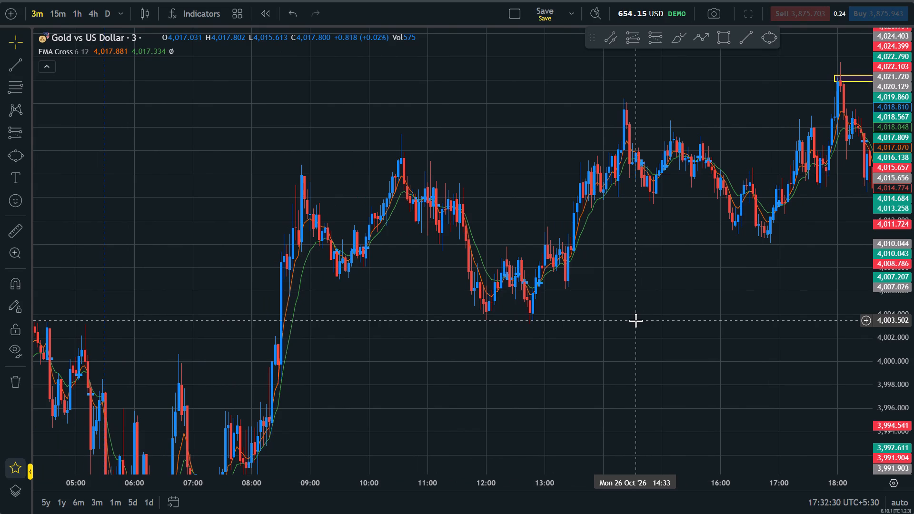
scroll(636, 320, up, 2)
drag(913, 311, 895, 158)
drag(731, 140, 665, 321)
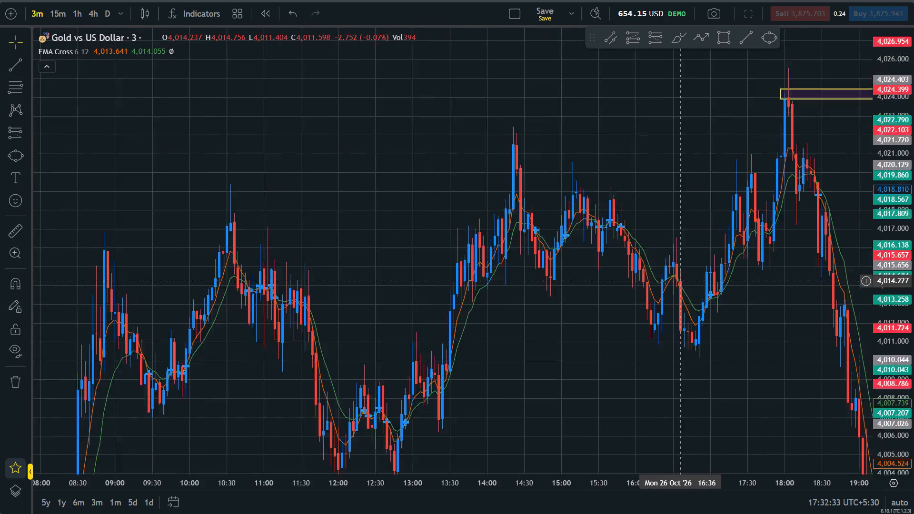
drag(665, 321, 648, 348)
drag(861, 205, 680, 195)
scroll(680, 195, up, 1)
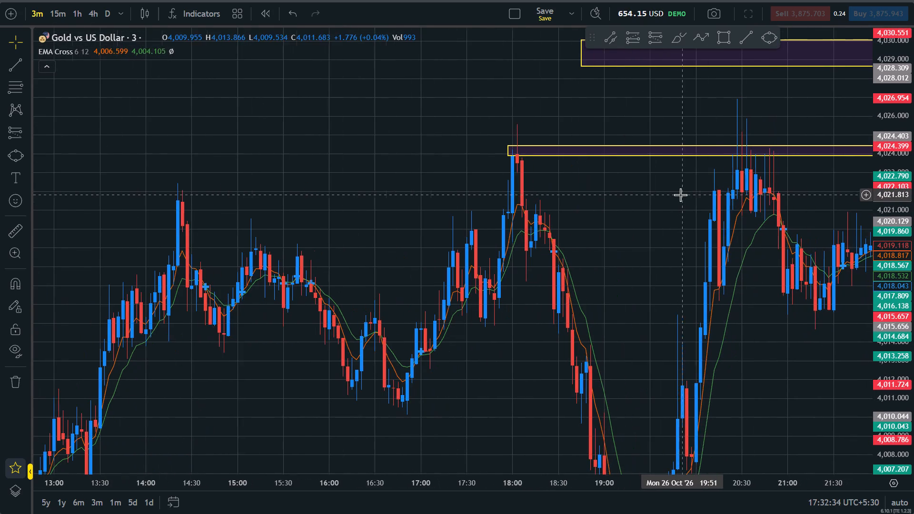
scroll(680, 195, up, 1)
drag(783, 279, 517, 235)
drag(814, 216, 646, 277)
scroll(774, 290, down, 2)
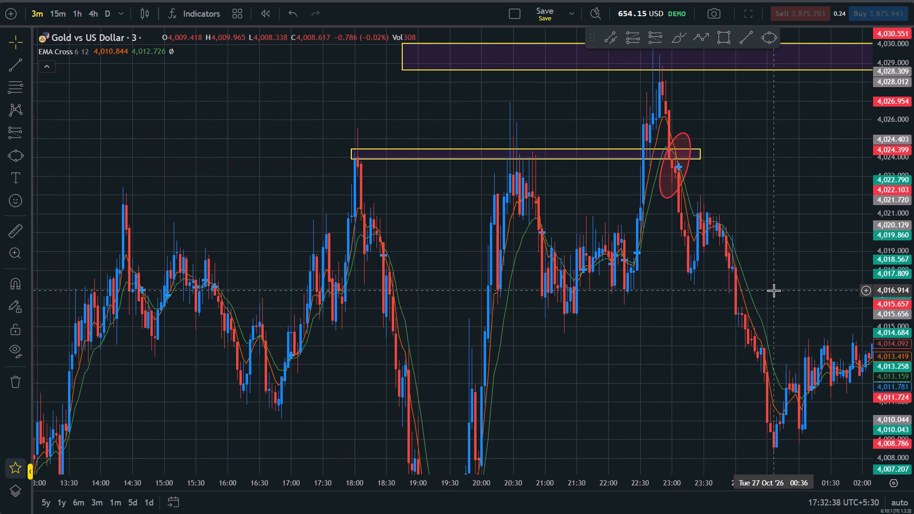
Place a short position at the EMA cross after 18:00 on 26 October, starting at 18:21 with entry 4,019.857 and stop 4,022.237.
drag(422, 319, 887, 279)
scroll(707, 257, up, 8)
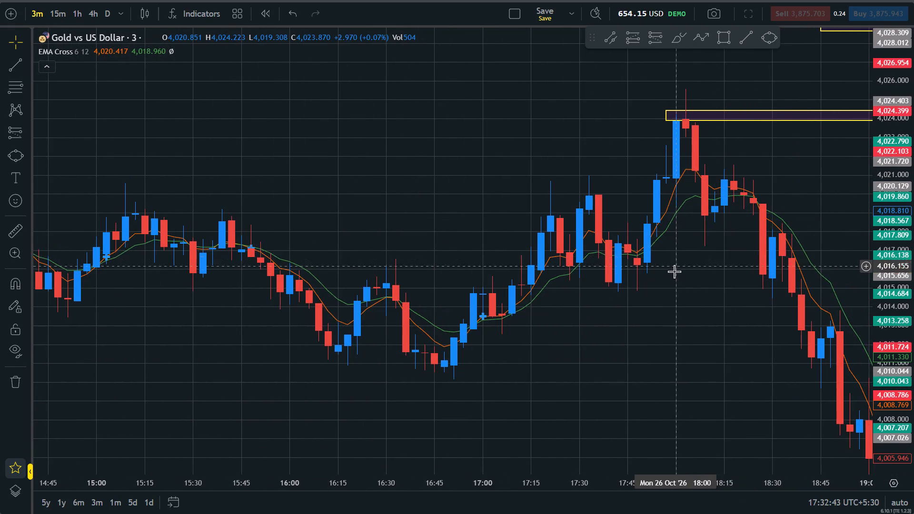
drag(674, 274, 581, 376)
drag(913, 372, 913, 95)
drag(742, 342, 693, 223)
scroll(693, 223, up, 1)
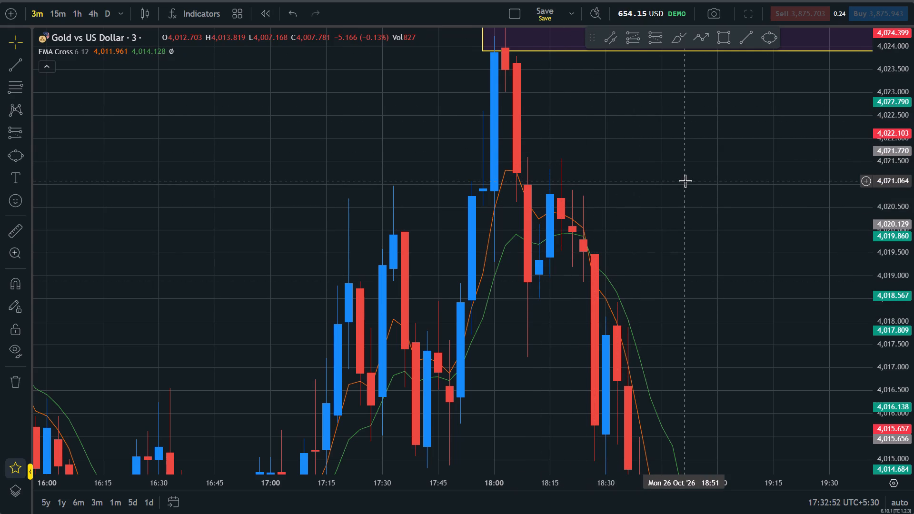
drag(677, 286, 713, 125)
drag(913, 128, 913, 281)
drag(767, 132, 751, 222)
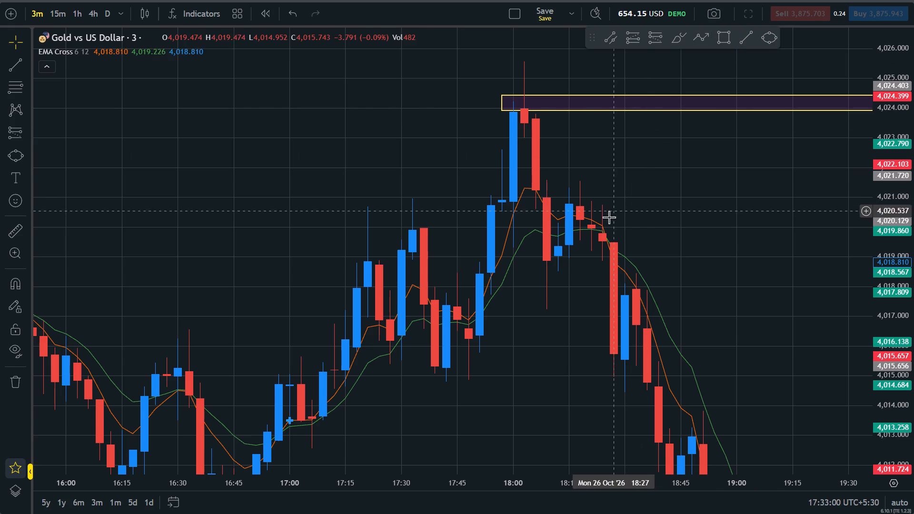
click(659, 40)
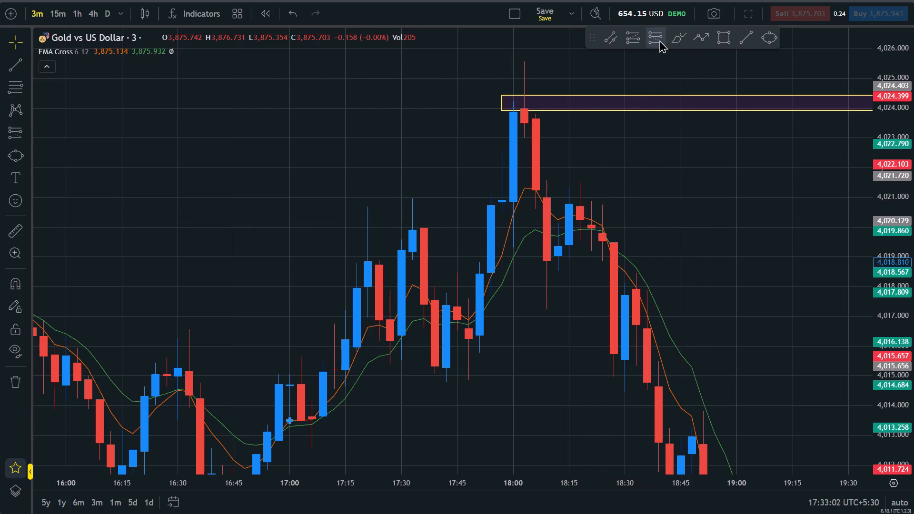
click(588, 231)
drag(577, 143, 571, 192)
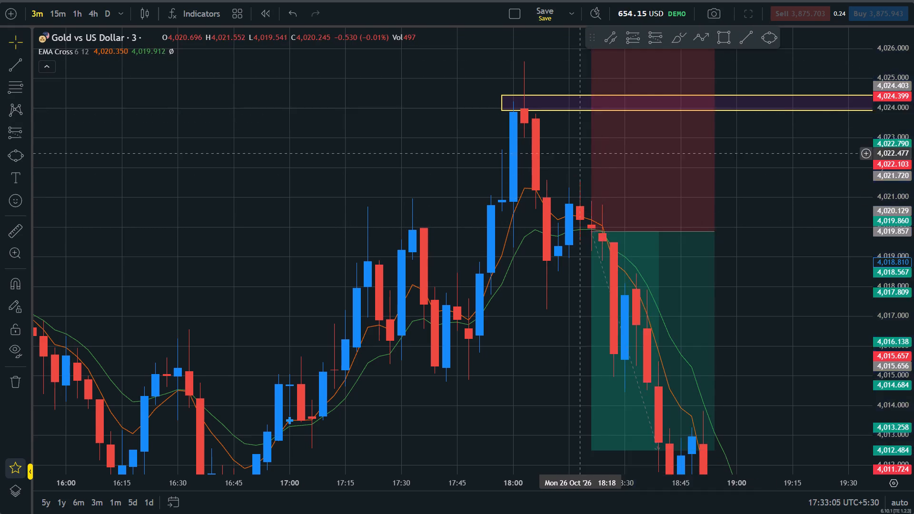
drag(571, 192, 557, 290)
drag(575, 130, 570, 275)
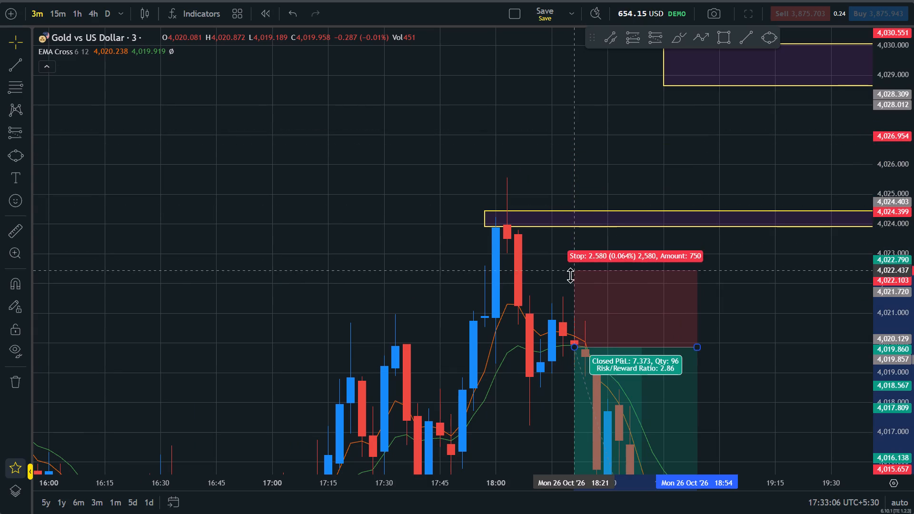
drag(570, 275, 570, 276)
drag(825, 366, 824, 291)
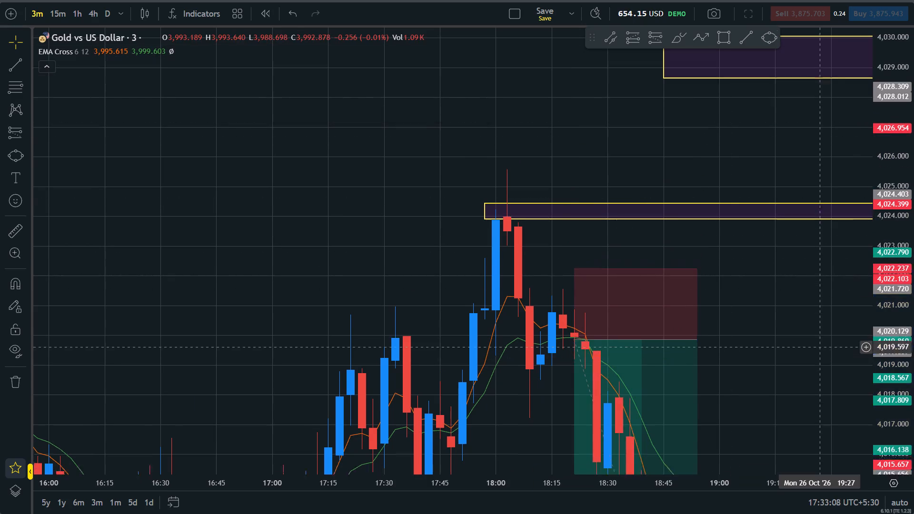
Draw a red ellipse around the EMA cross at the short's entry on 26 October, between about 18:15 and 18:30.
drag(824, 291, 816, 249)
click(766, 42)
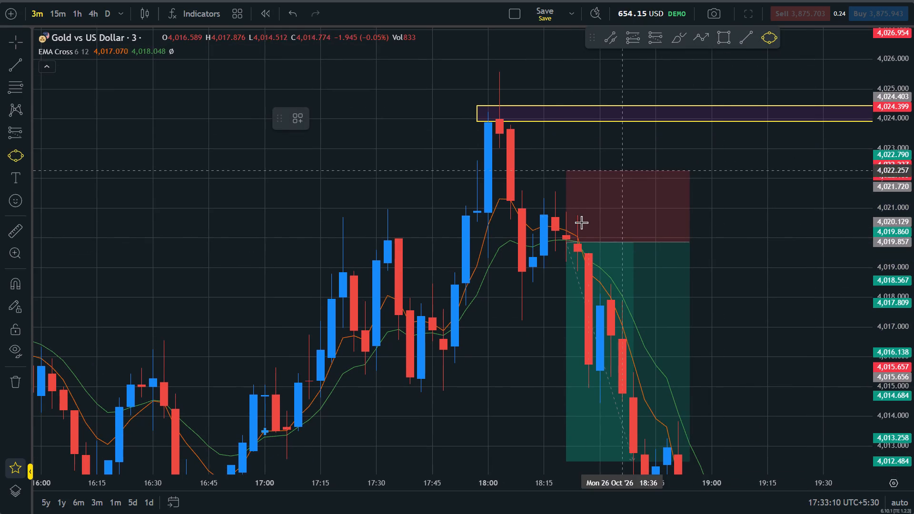
click(548, 270)
click(599, 212)
click(567, 190)
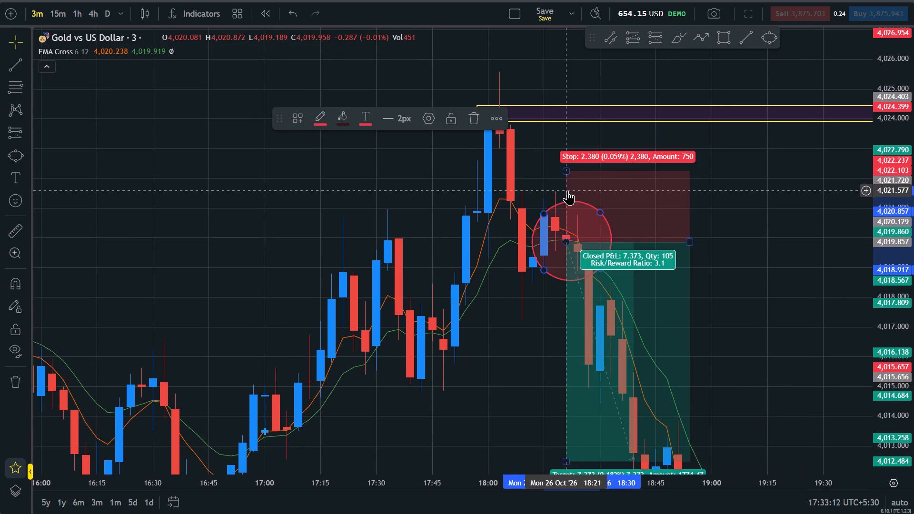
click(798, 329)
Examine the candles and EMA crosses on 26 October from about 09:00 up to the 18:21 short and the zone near 4,024.
scroll(798, 329, down, 2)
drag(913, 230, 913, 445)
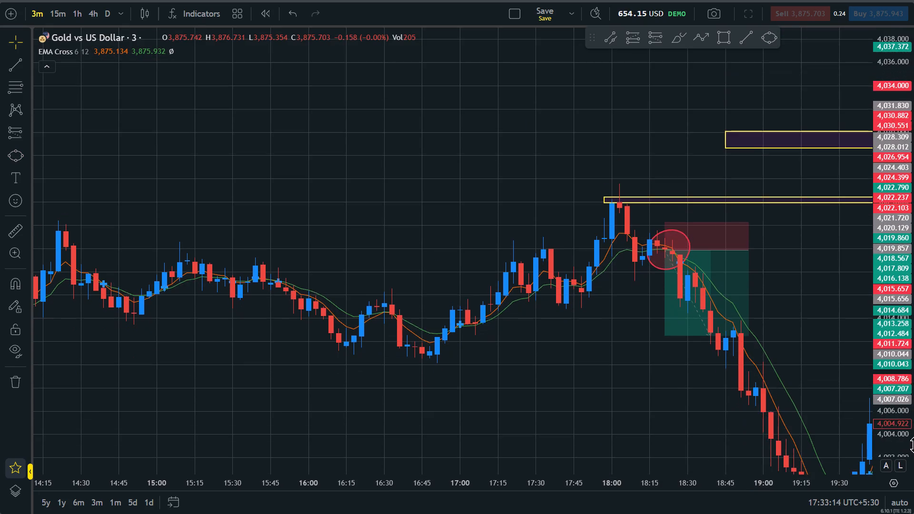
drag(913, 445, 913, 461)
click(789, 414)
scroll(653, 420, down, 4)
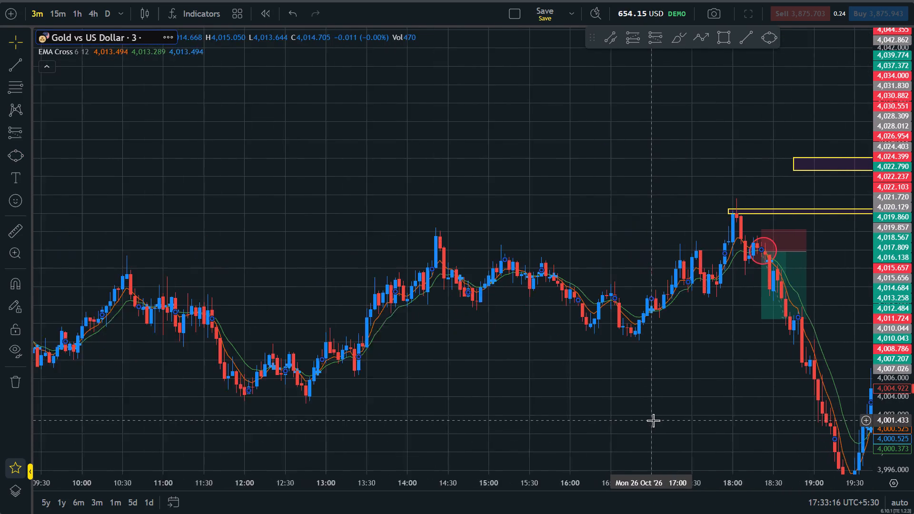
scroll(653, 420, down, 4)
click(797, 405)
scroll(797, 405, up, 4)
drag(913, 434, 913, 326)
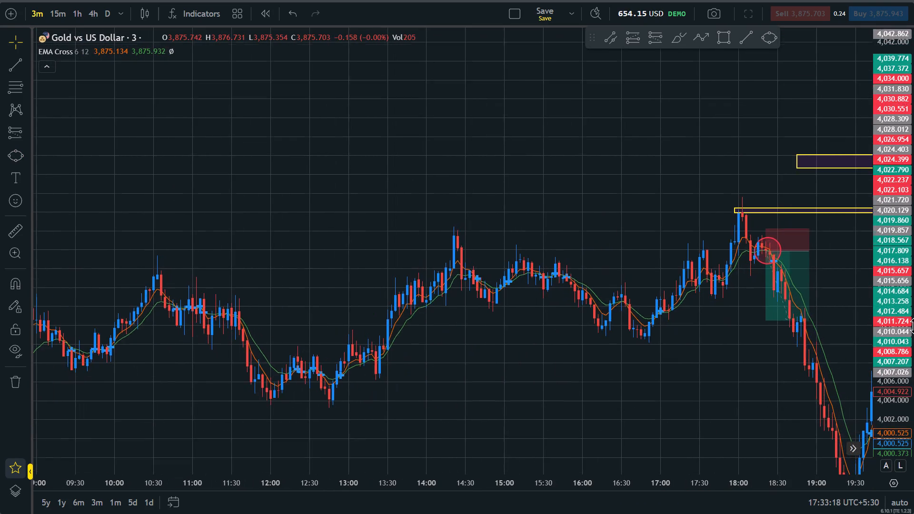
drag(913, 326, 913, 257)
scroll(718, 355, up, 4)
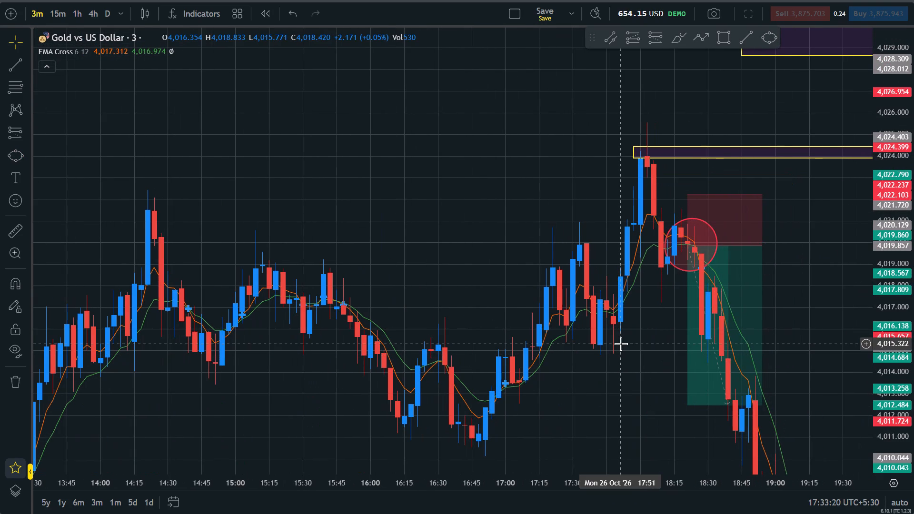
scroll(621, 344, up, 2)
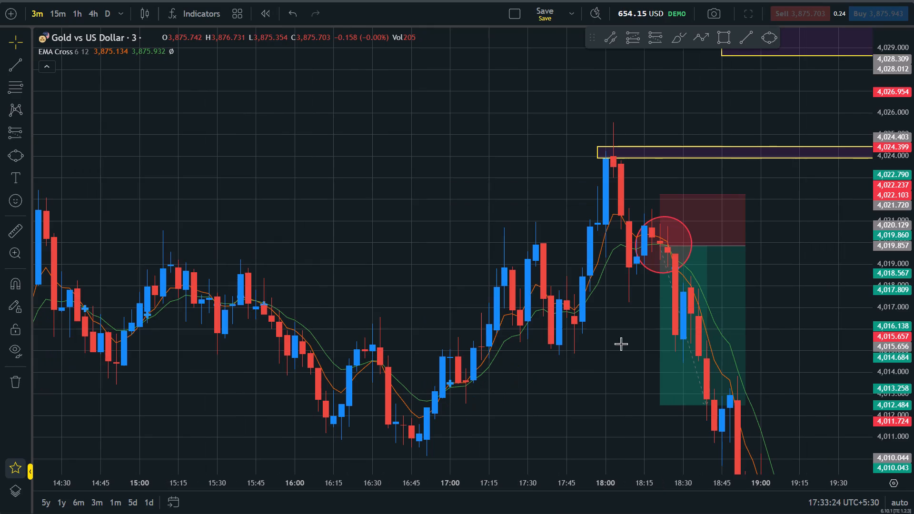
scroll(385, 224, down, 3)
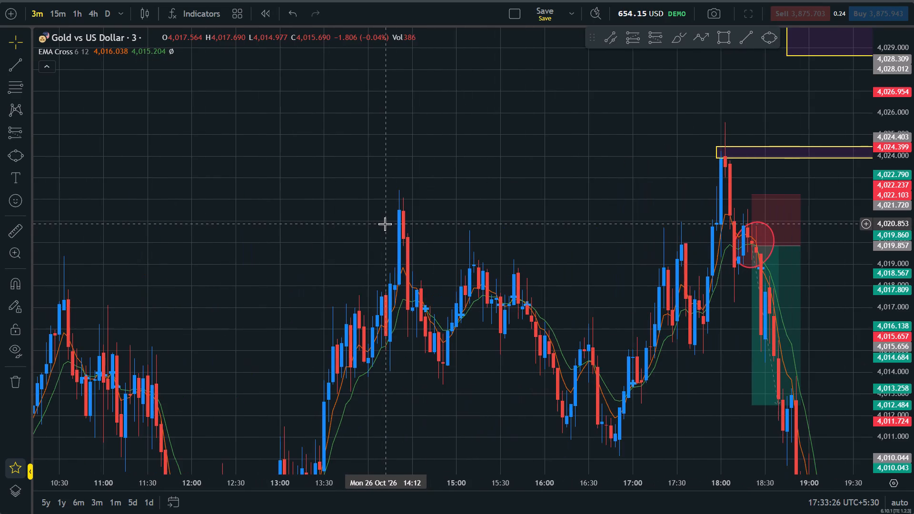
scroll(385, 224, down, 3)
drag(416, 289, 364, 169)
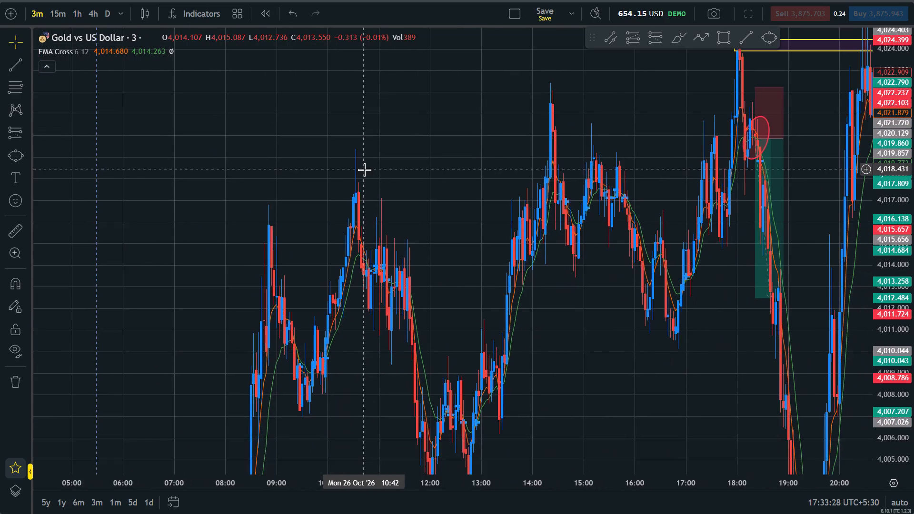
scroll(364, 169, up, 5)
drag(337, 118, 342, 151)
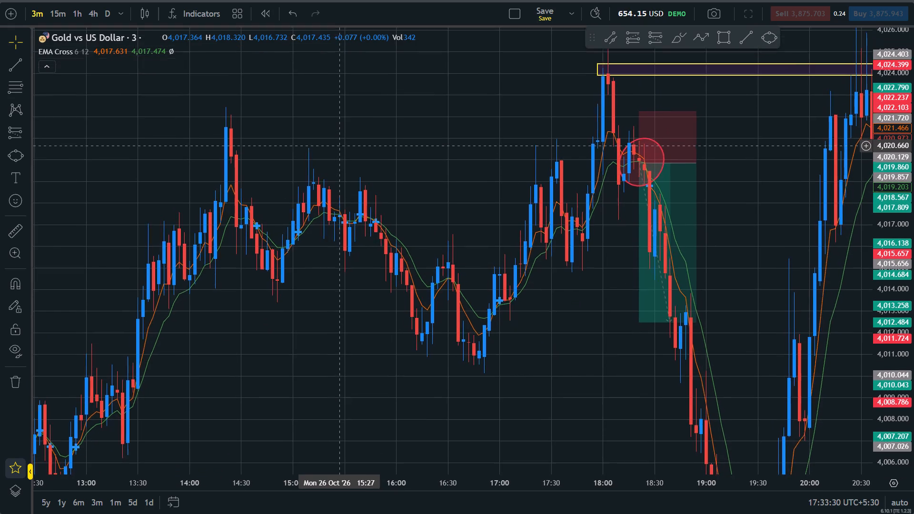
drag(342, 151, 344, 168)
scroll(344, 168, up, 1)
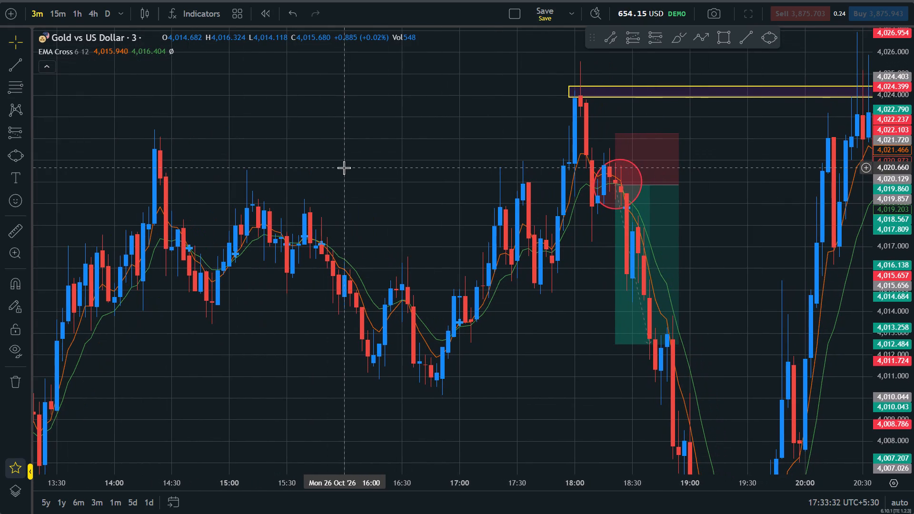
scroll(344, 168, down, 2)
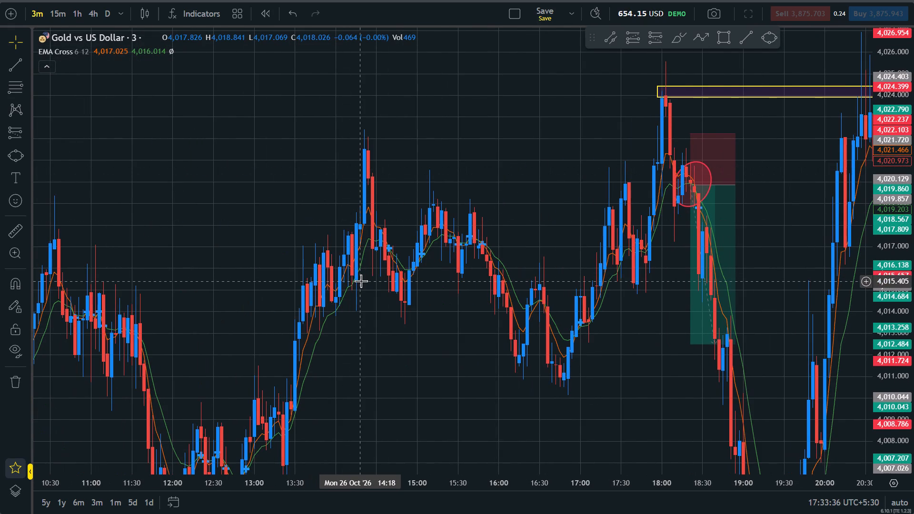
scroll(361, 281, down, 3)
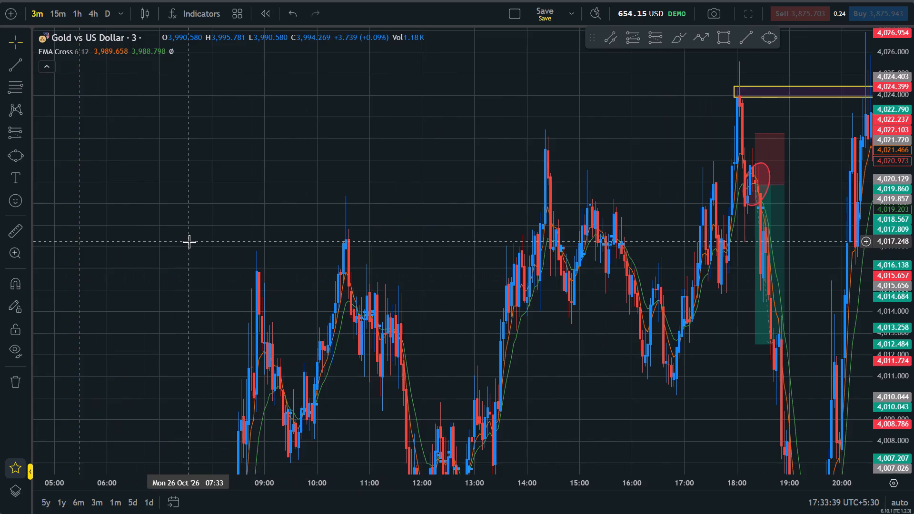
Review the earlier gold price action from the morning of 26 October back through 23 October.
drag(190, 242, 546, 164)
drag(913, 150, 913, 408)
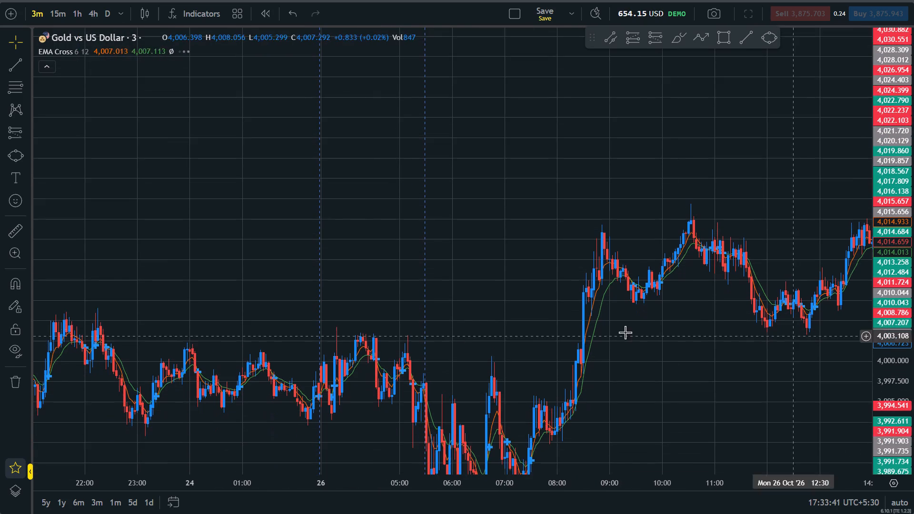
drag(324, 311, 738, 232)
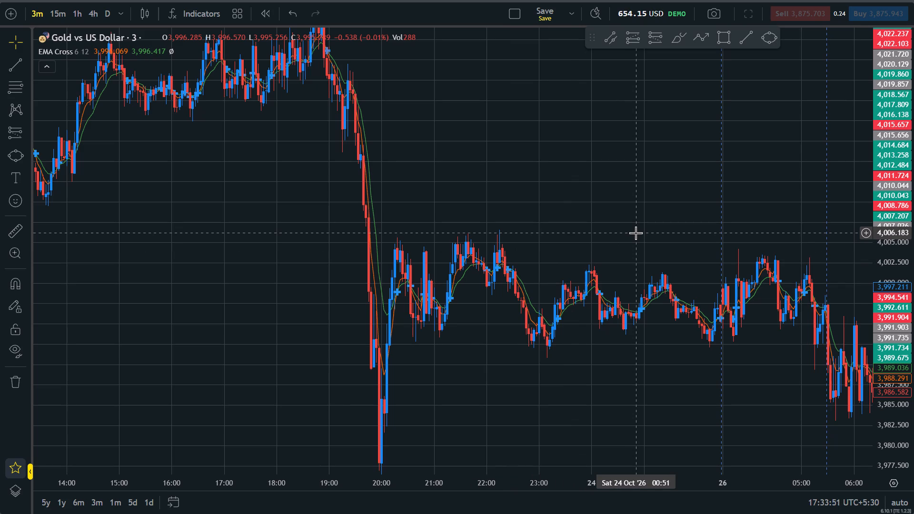
click(636, 233)
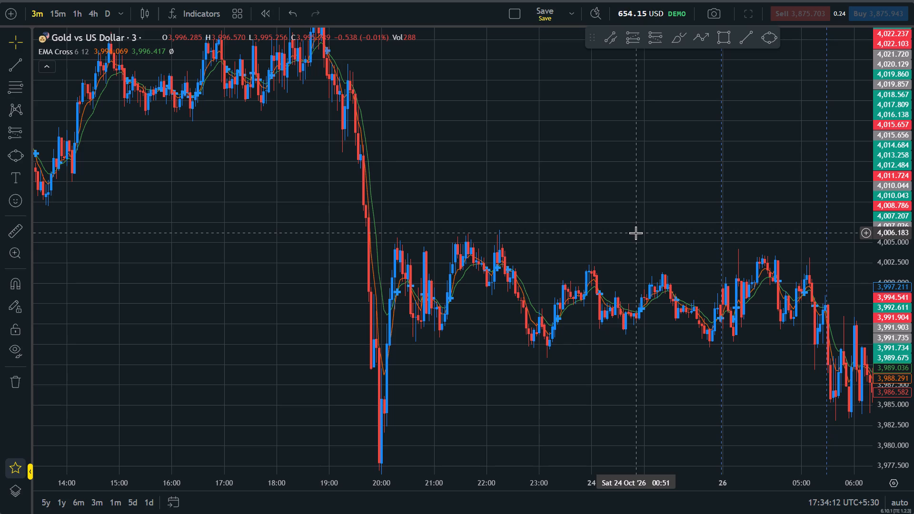
click(636, 233)
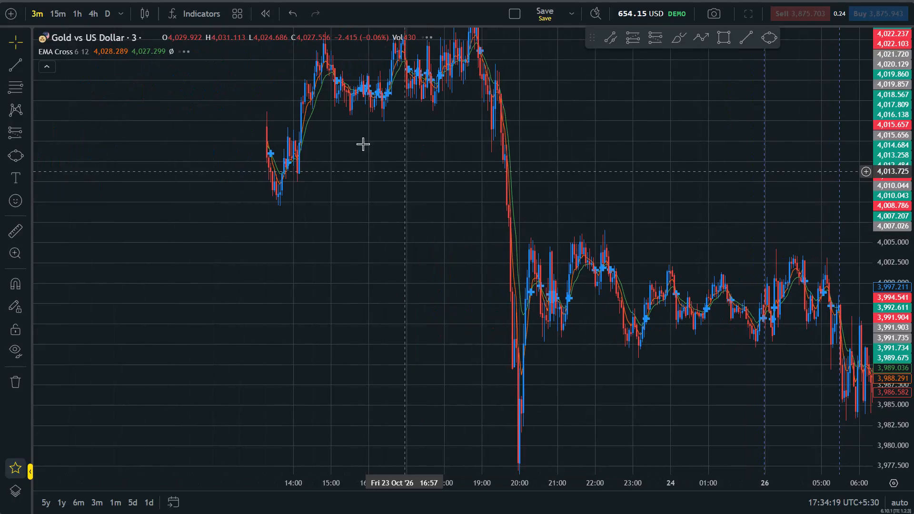
drag(371, 140, 607, 252)
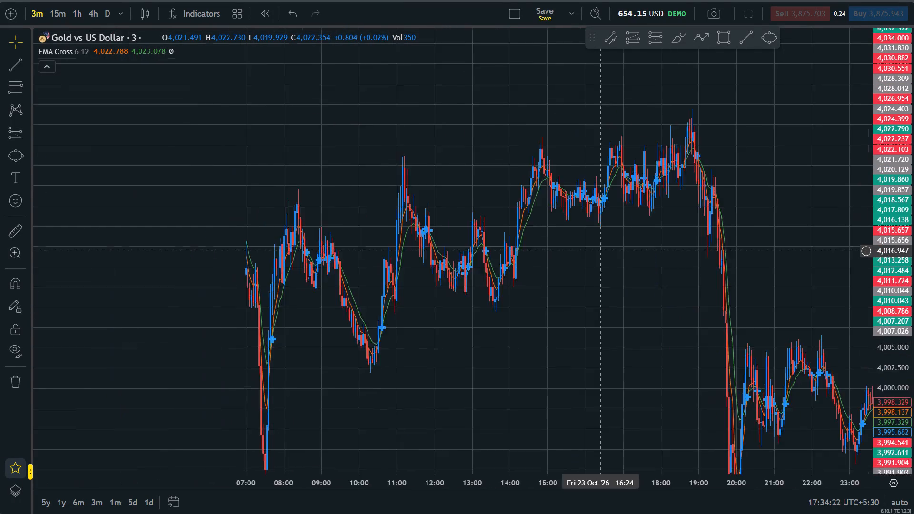
drag(607, 252, 679, 243)
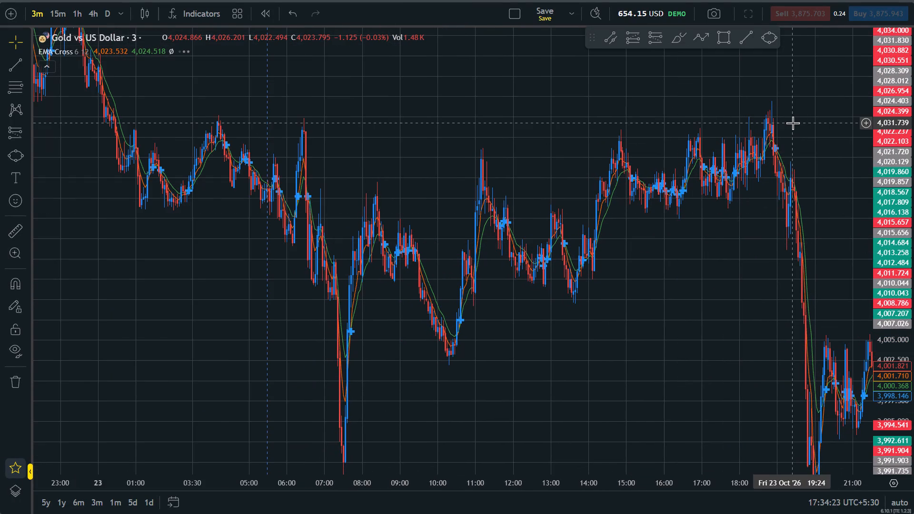
drag(229, 130, 821, 210)
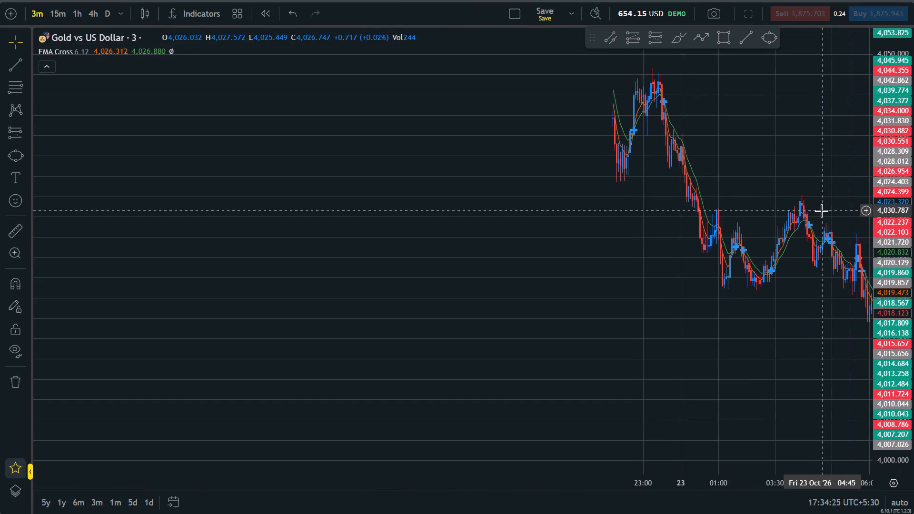
Examine the 22 October price swings and EMA crosses, from the morning drop through the evening highs near 4,092.
drag(516, 97, 517, 99)
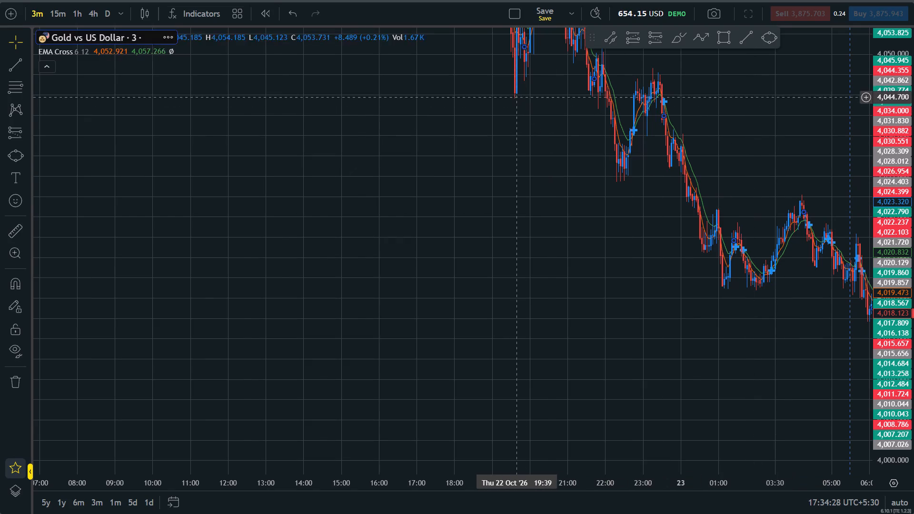
drag(517, 99, 749, 379)
drag(571, 126, 705, 333)
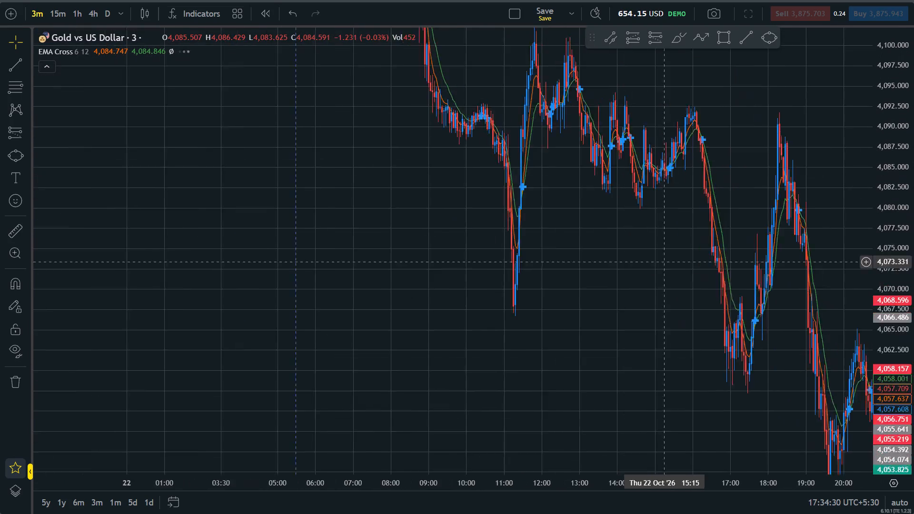
drag(705, 333, 706, 406)
scroll(802, 251, up, 3)
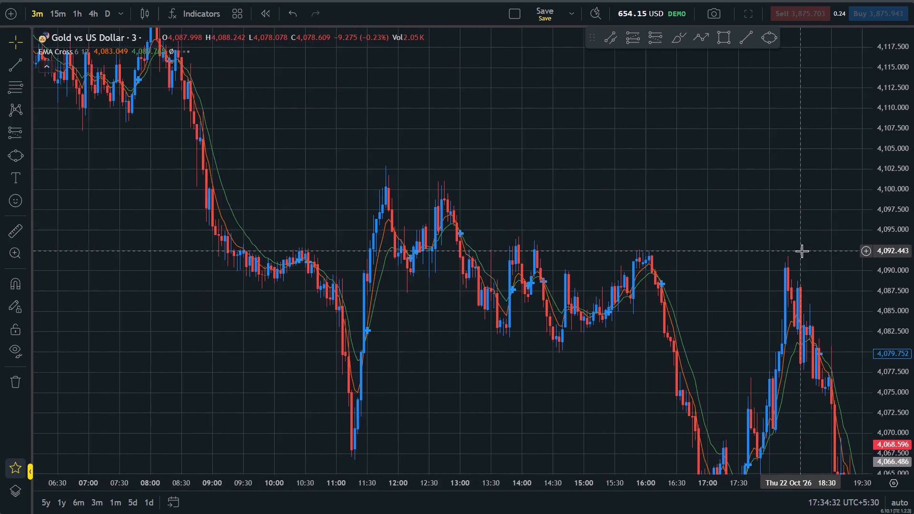
scroll(802, 251, up, 5)
drag(818, 287, 798, 269)
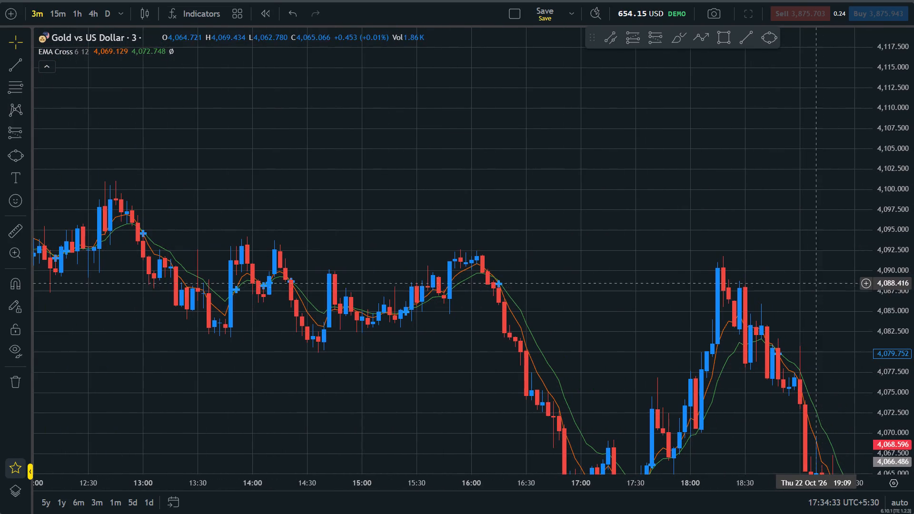
drag(798, 269, 718, 203)
drag(545, 165, 772, 206)
scroll(772, 206, down, 3)
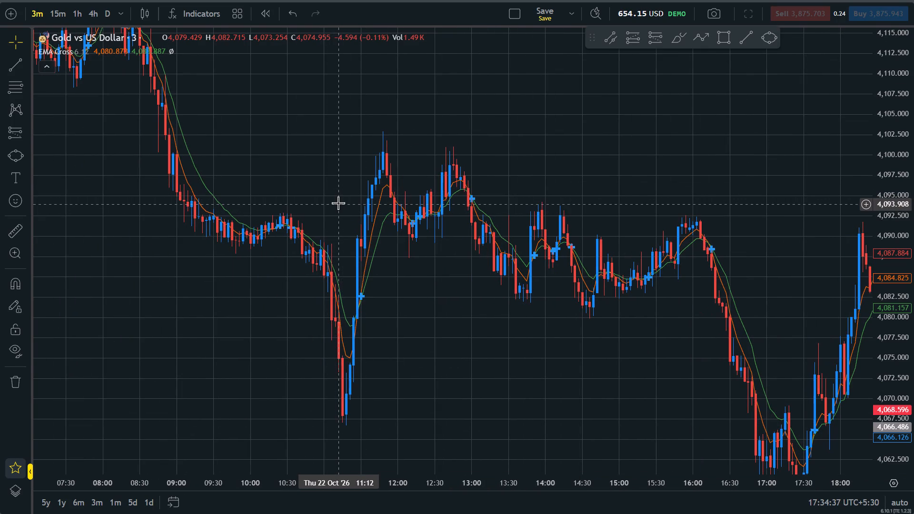
scroll(338, 203, right, 3)
scroll(338, 203, up, 1)
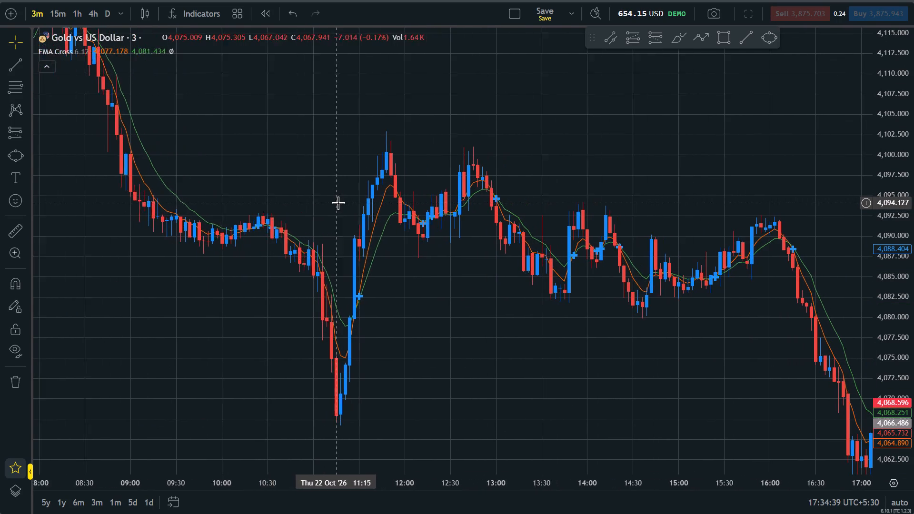
Draw a red ellipse around the EMA cross near 12:00 on 22 October, between about 4,090 and 4,094.
scroll(338, 203, up, 1)
drag(913, 282, 897, 83)
drag(370, 209, 374, 211)
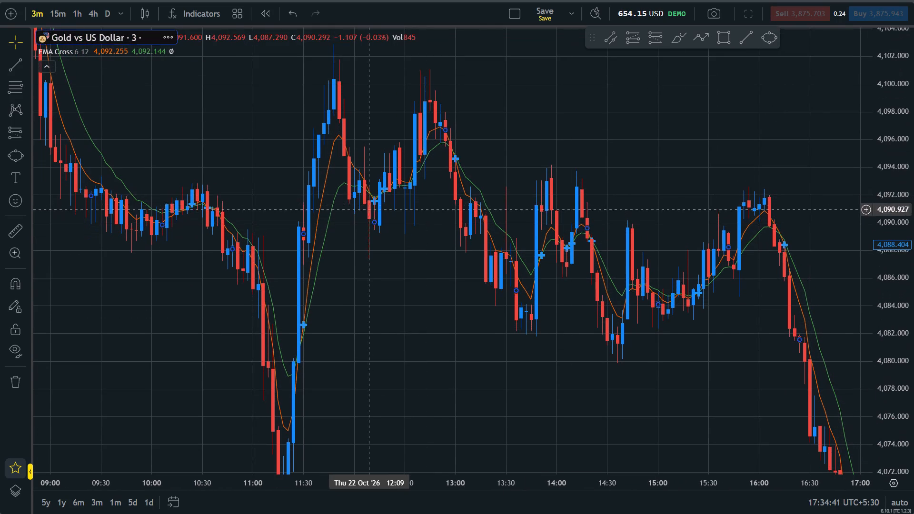
drag(374, 211, 583, 282)
scroll(583, 282, up, 2)
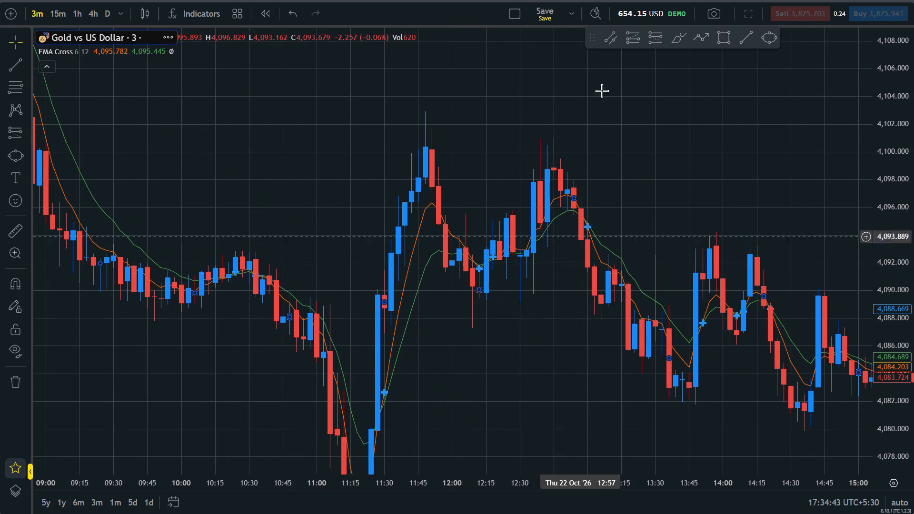
click(779, 43)
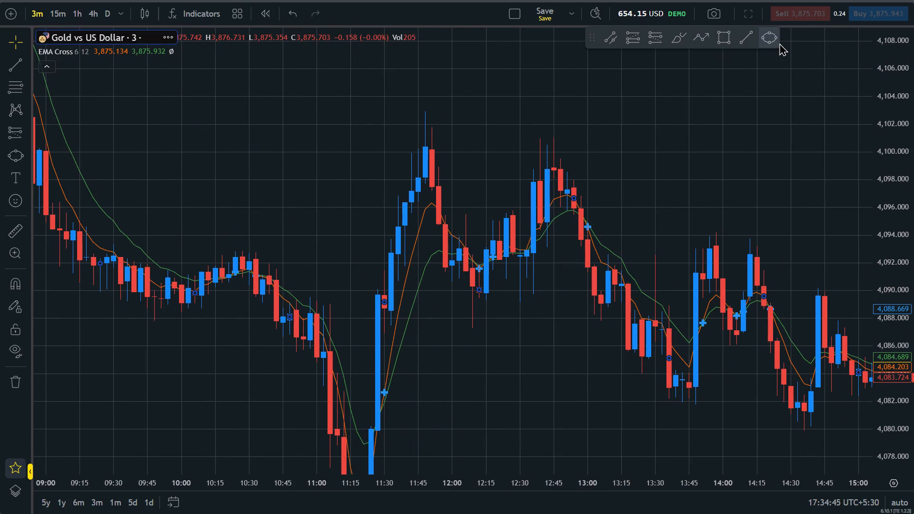
click(442, 290)
click(475, 235)
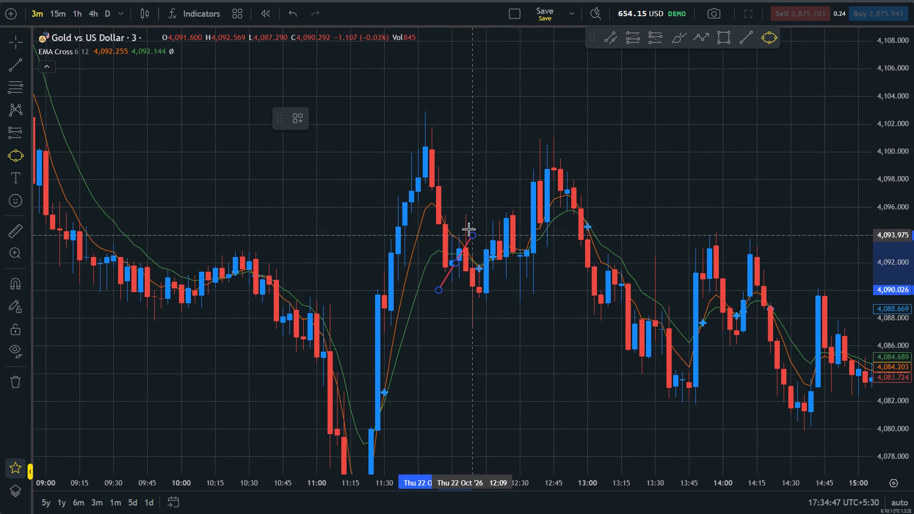
click(447, 220)
click(636, 417)
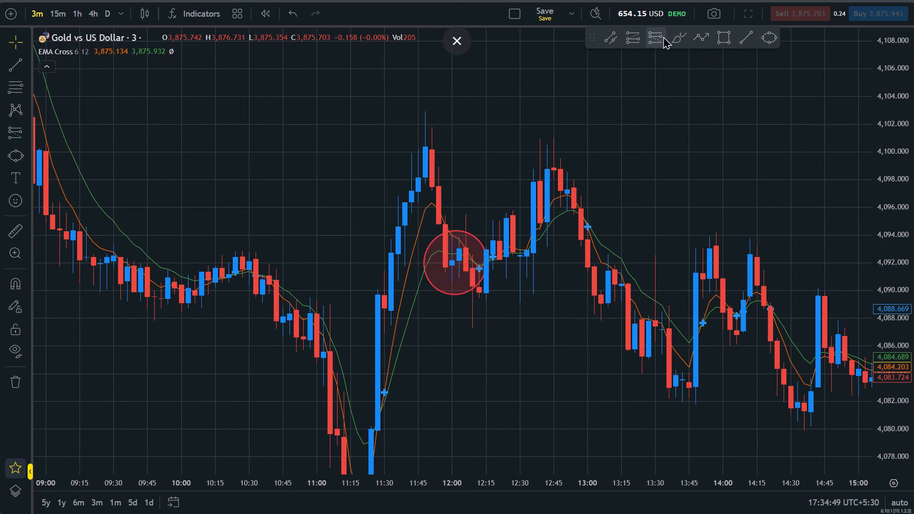
Place a short position at the circled EMA cross on 22 October, starting at 12:09 with entry 4,091.485 and stop 4,093.932.
click(647, 38)
click(470, 270)
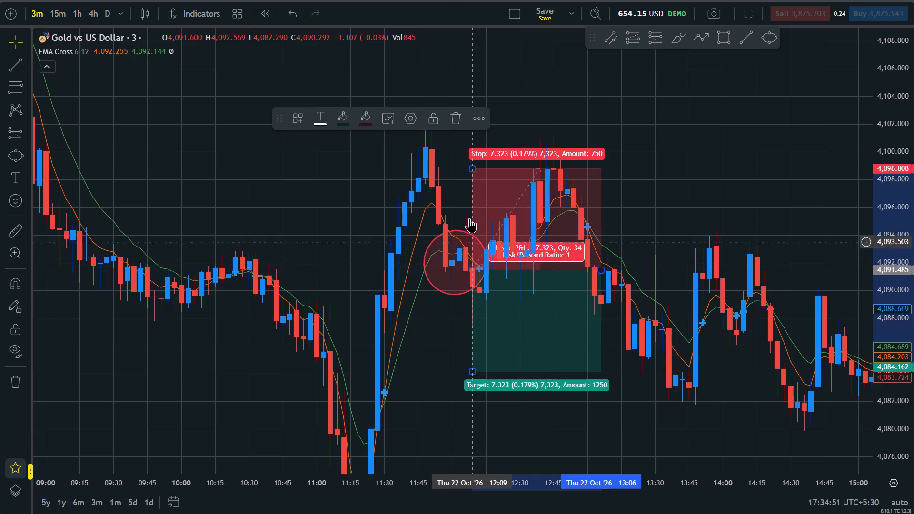
drag(473, 170, 472, 236)
click(512, 405)
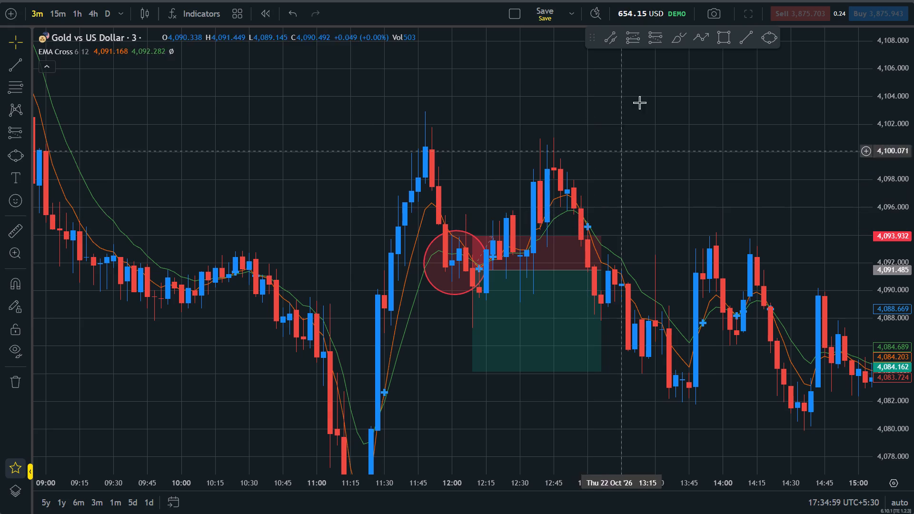
Place a second short position on 22 October, starting at 12:57 with entry 4,095.778, stop 4,097.925 and target 4,081.483.
click(652, 44)
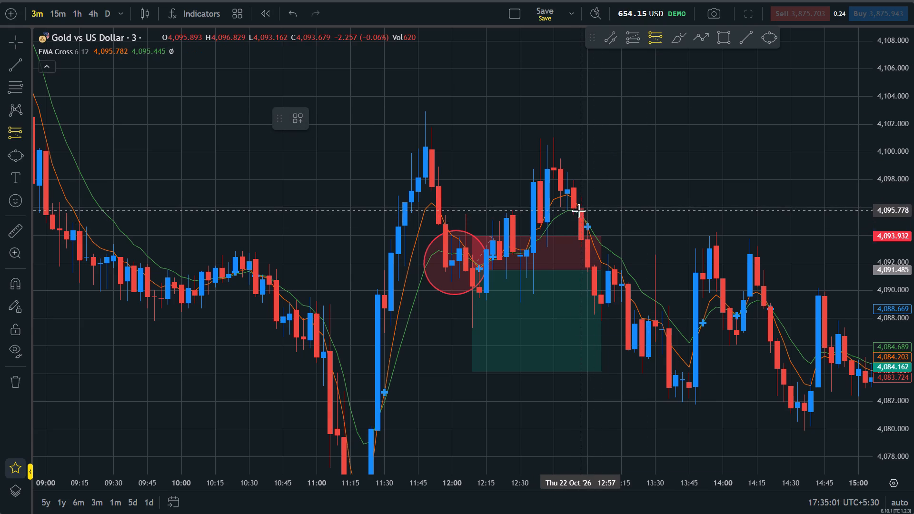
click(578, 210)
drag(581, 109, 582, 172)
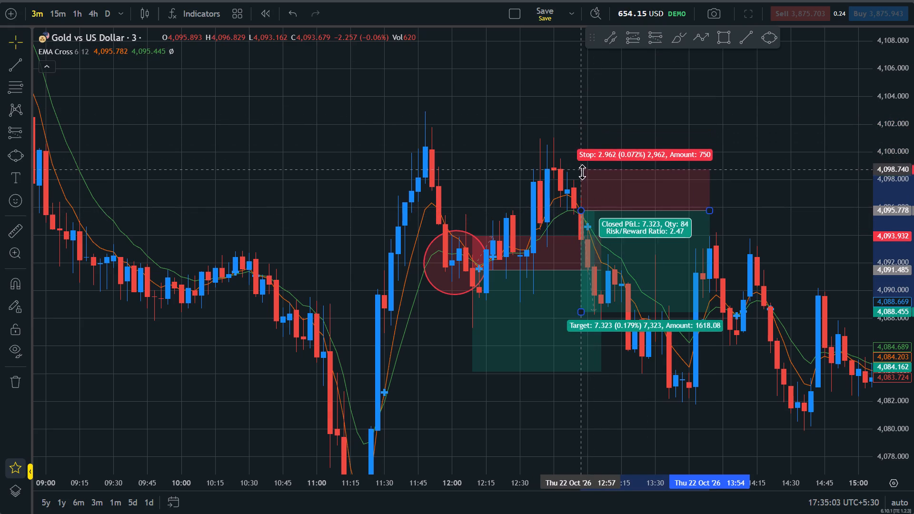
drag(582, 172, 582, 180)
drag(582, 312, 622, 408)
click(489, 462)
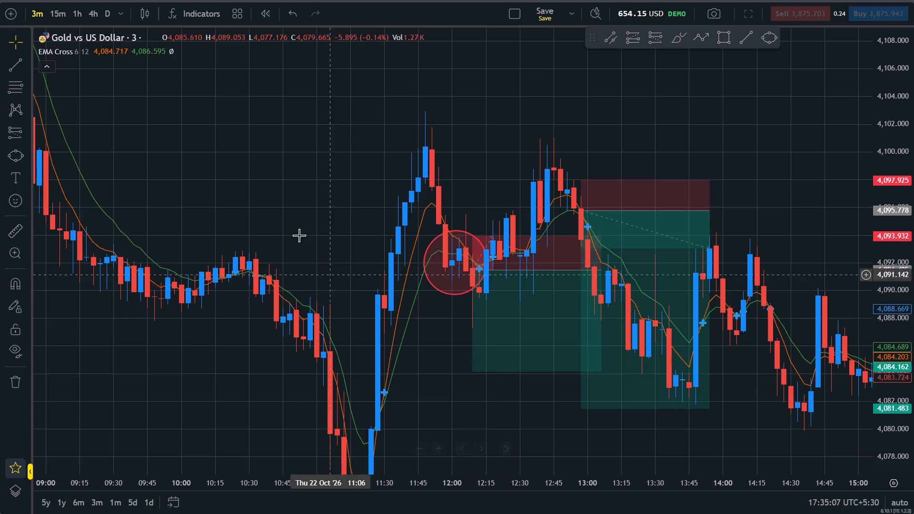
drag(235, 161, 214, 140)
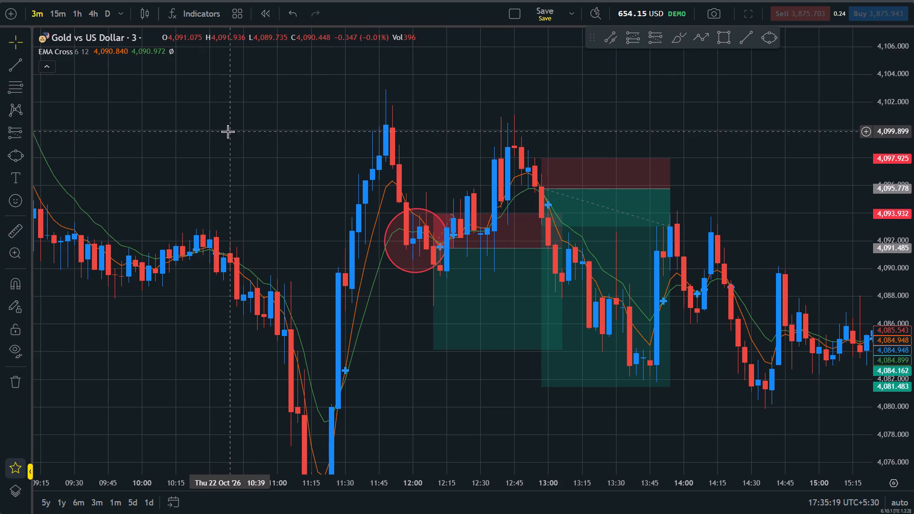
Draw a red ellipse around the EMA cross near 08:12 on 22 October, between about 4,115 and 4,117.5.
drag(232, 136, 590, 178)
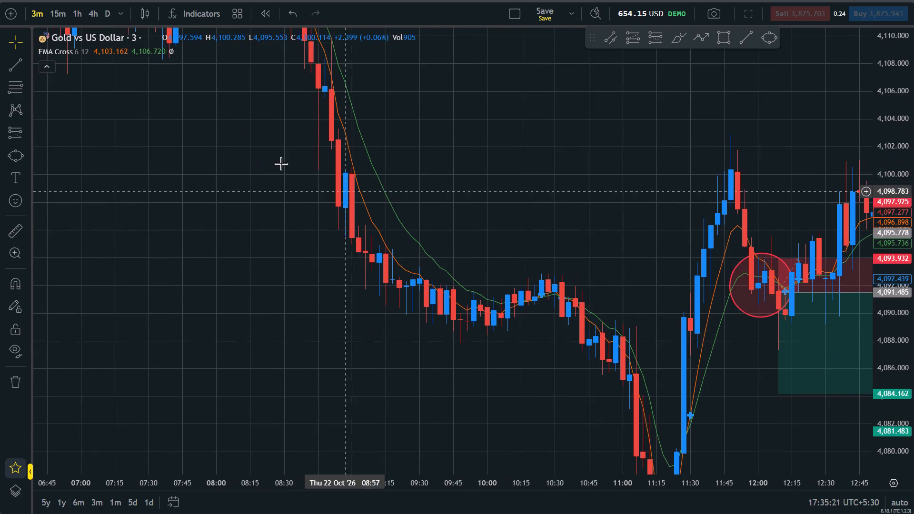
drag(255, 131, 645, 366)
drag(273, 210, 461, 317)
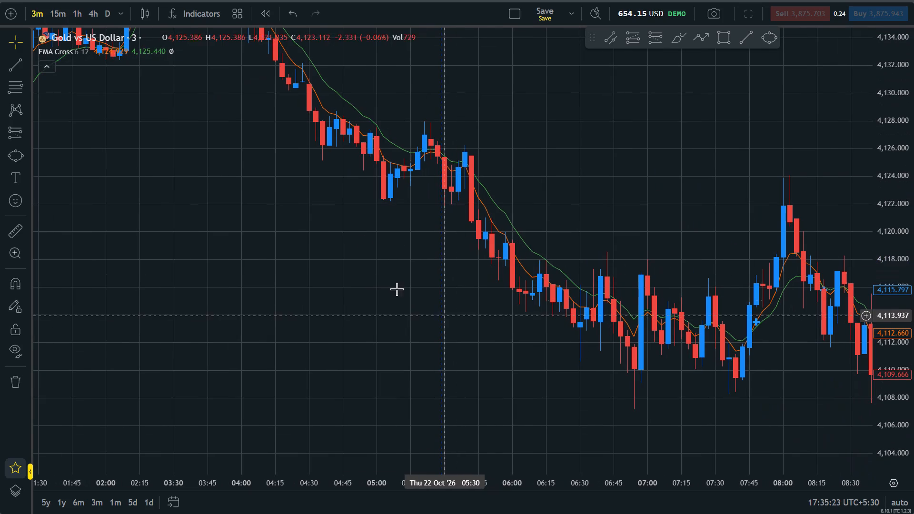
scroll(515, 246, up, 1)
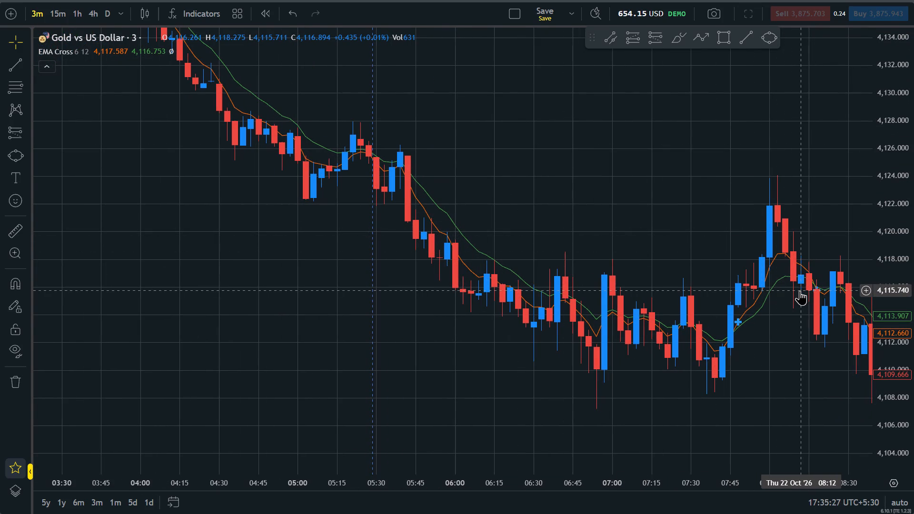
drag(800, 311, 641, 296)
scroll(641, 296, up, 1)
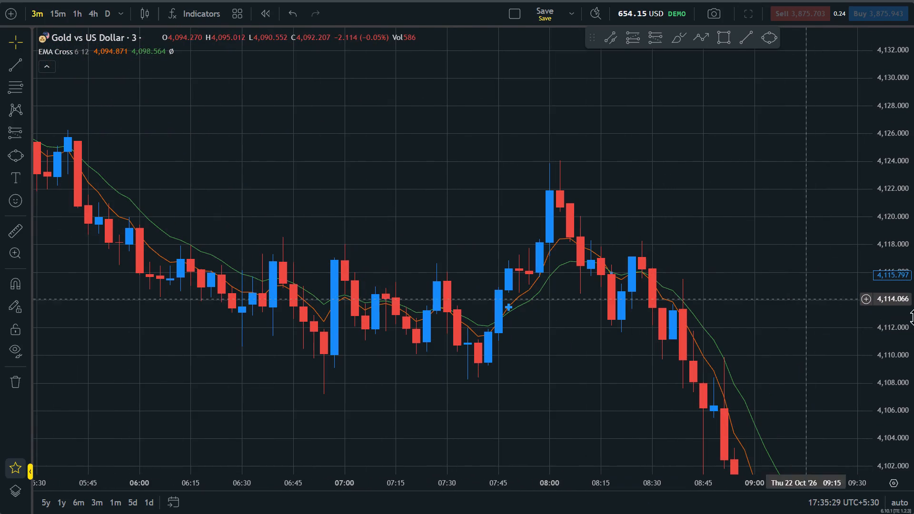
drag(913, 294, 913, 146)
click(590, 288)
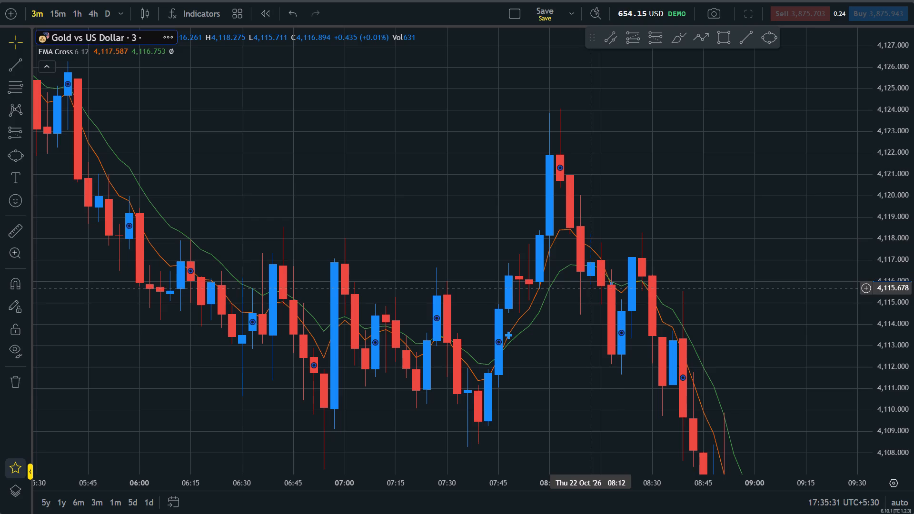
click(706, 191)
click(654, 42)
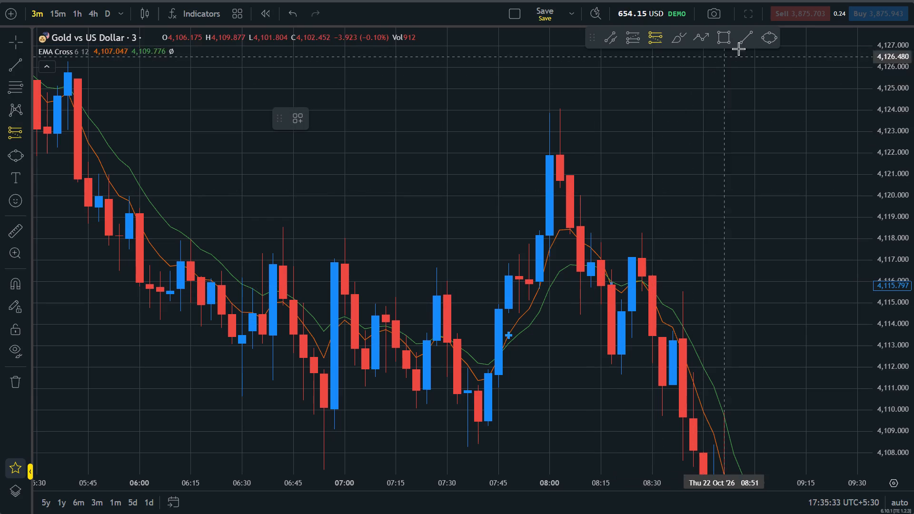
click(772, 38)
click(572, 297)
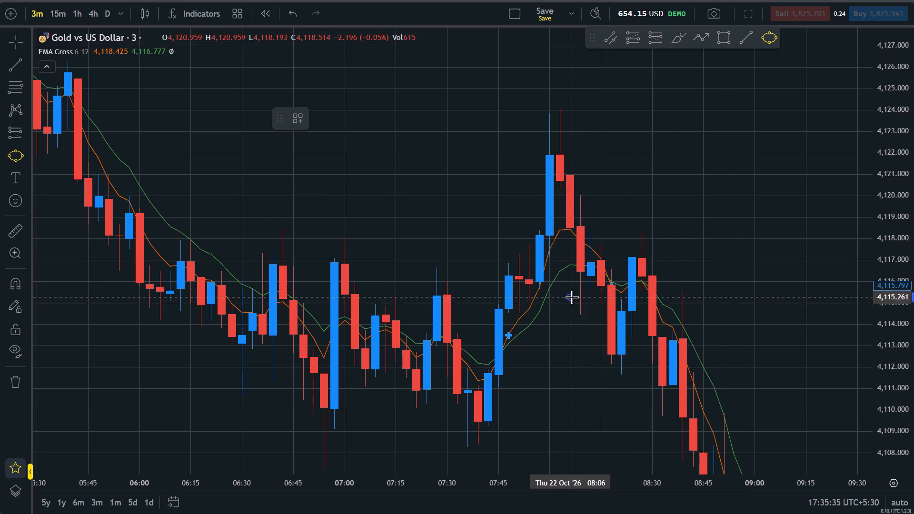
click(610, 252)
click(592, 237)
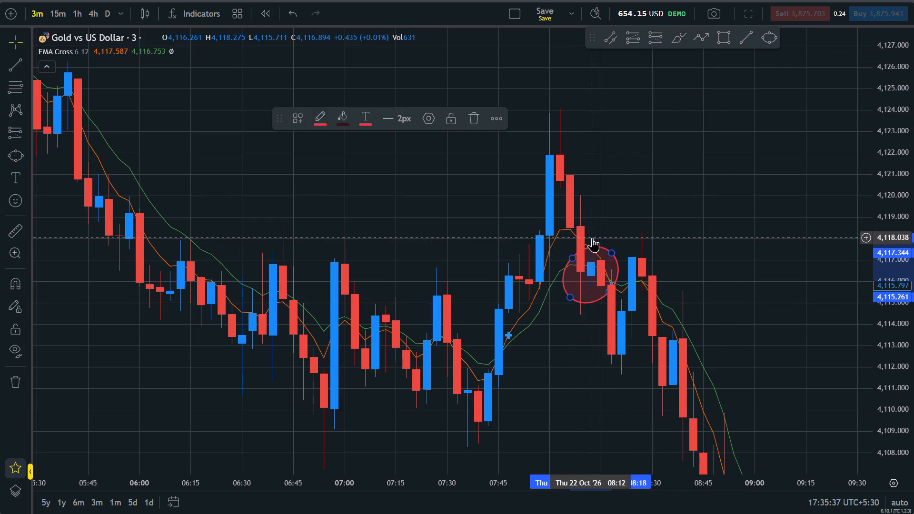
click(701, 198)
Place a short position at the circled EMA cross, starting at 08:12 with entry 4,116.650, stop 4,119.399 and a target 13.356 below entry.
click(655, 36)
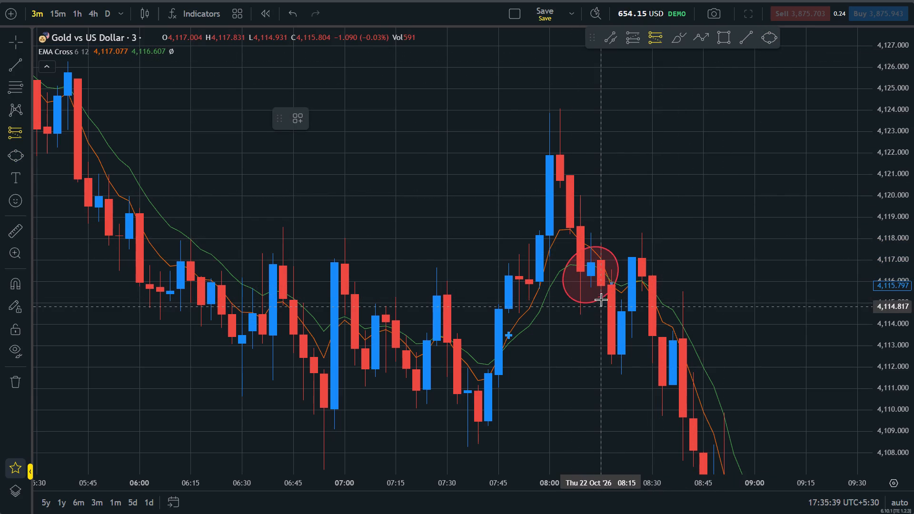
click(590, 267)
drag(590, 106, 598, 208)
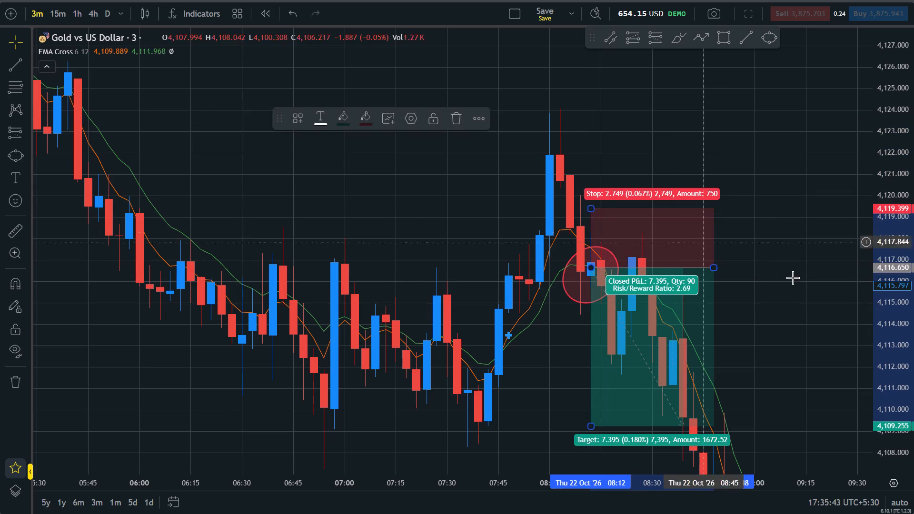
drag(802, 281, 778, 128)
drag(574, 306, 624, 411)
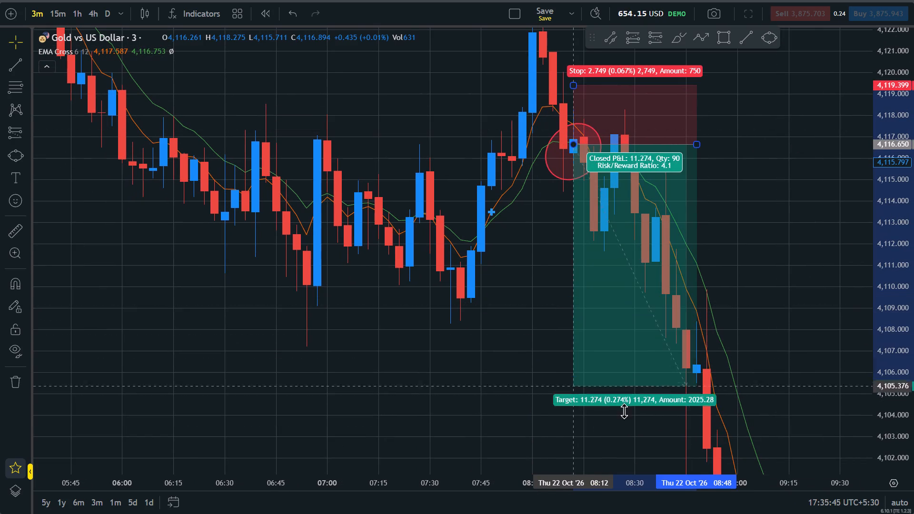
drag(624, 411, 636, 430)
drag(788, 289, 797, 348)
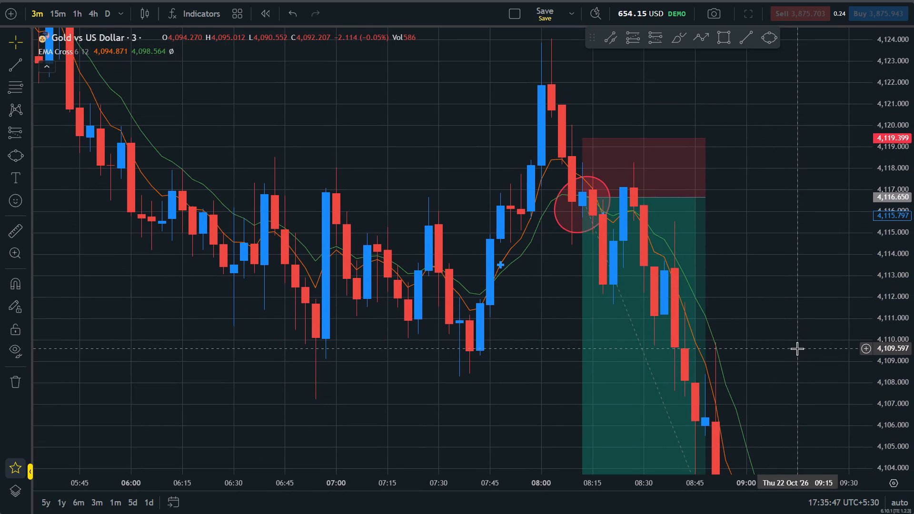
click(841, 332)
Reduce the 08:12 short position's target to 4,111.943 and its stop to 4,116.651.
scroll(841, 332, down, 3)
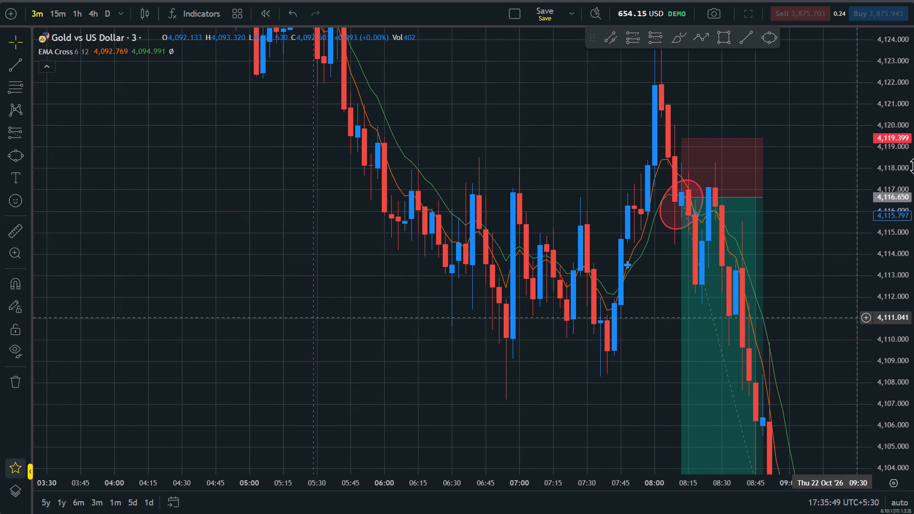
drag(913, 249, 913, 437)
scroll(759, 189, up, 2)
drag(913, 331, 913, 85)
scroll(790, 272, up, 1)
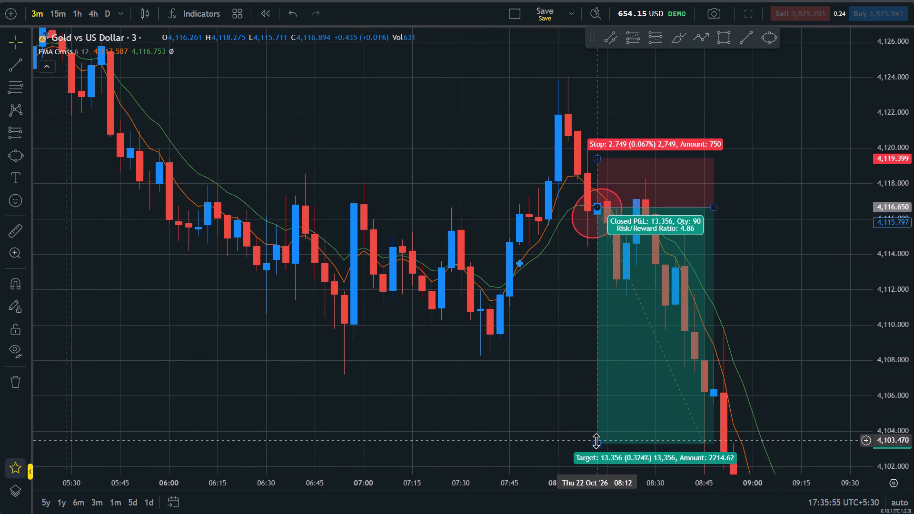
drag(596, 441, 621, 291)
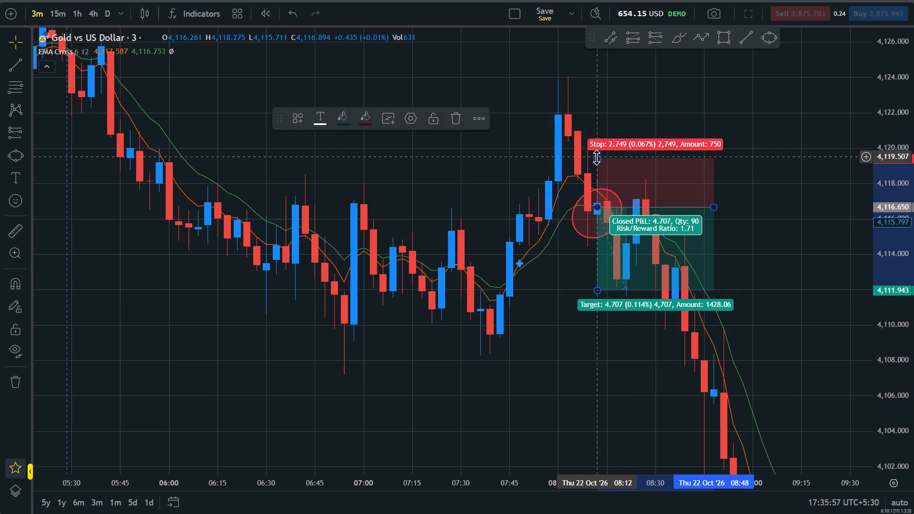
drag(597, 159, 592, 310)
click(566, 346)
Draw a freehand brush loop around the 22 October price action from about 06:30 to 09:10, between about 4,105 and 4,124.
scroll(566, 346, down, 2)
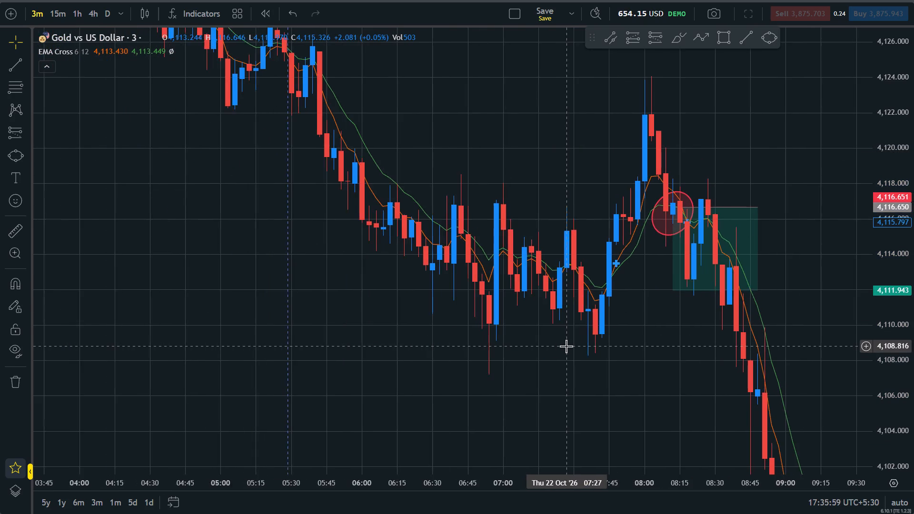
scroll(566, 346, down, 1)
scroll(566, 346, up, 3)
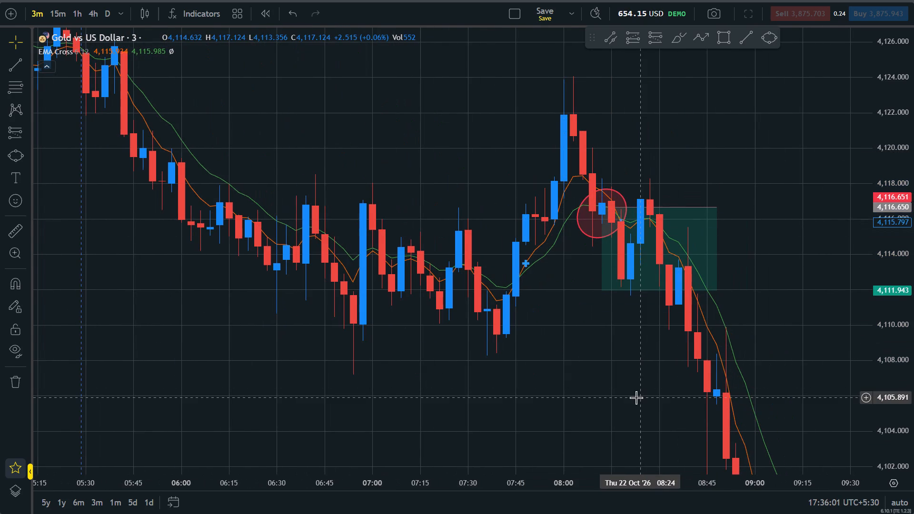
click(679, 40)
drag(747, 129, 394, 106)
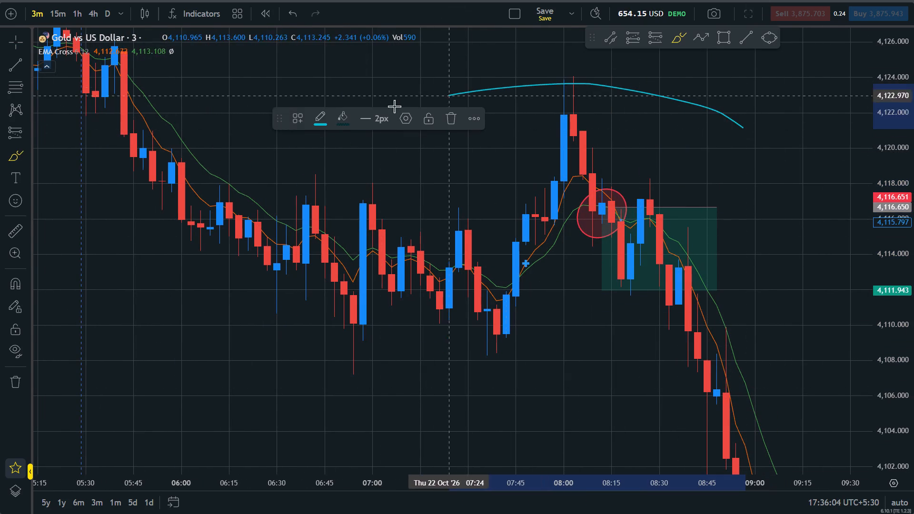
drag(394, 106, 738, 128)
right_click(710, 171)
right_click(663, 154)
right_click(638, 127)
click(508, 124)
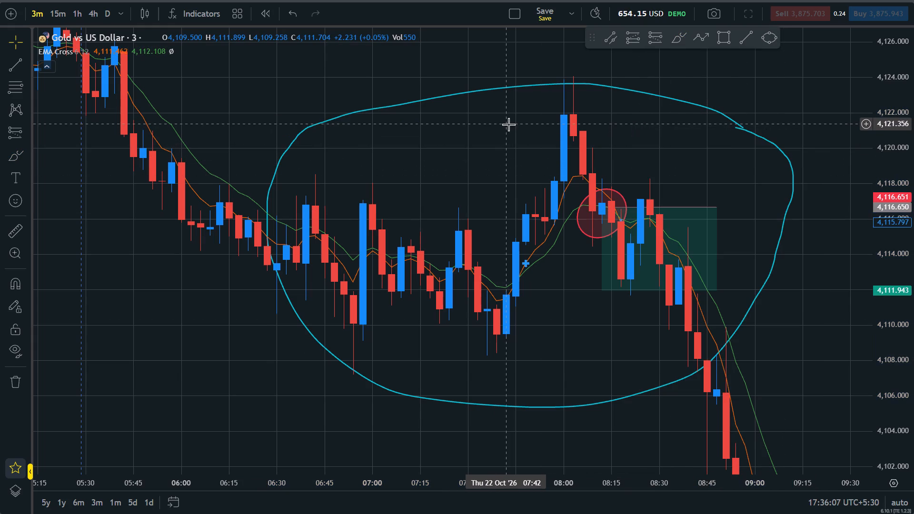
Examine the price peaks and EMA crosses from the evening of 21 October to the early morning of 22 October.
drag(418, 134, 493, 157)
scroll(500, 136, down, 9)
drag(480, 114, 727, 465)
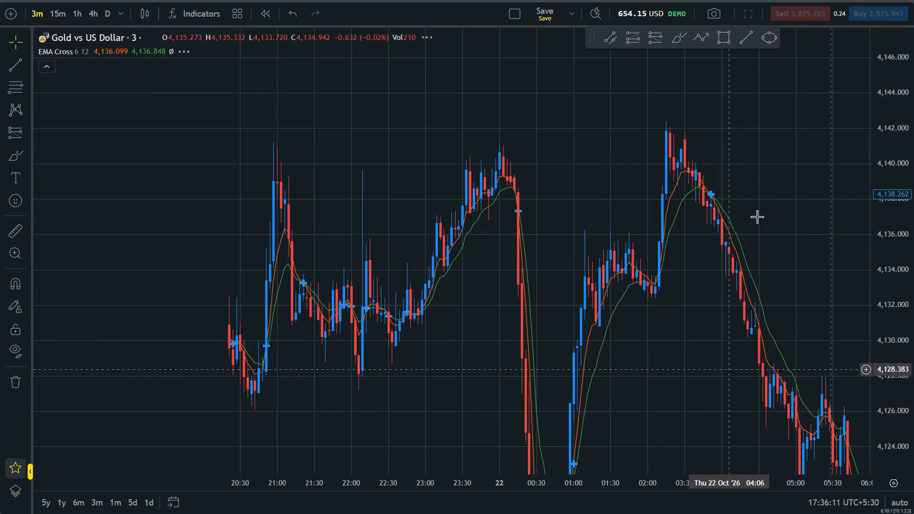
scroll(783, 168, down, 7)
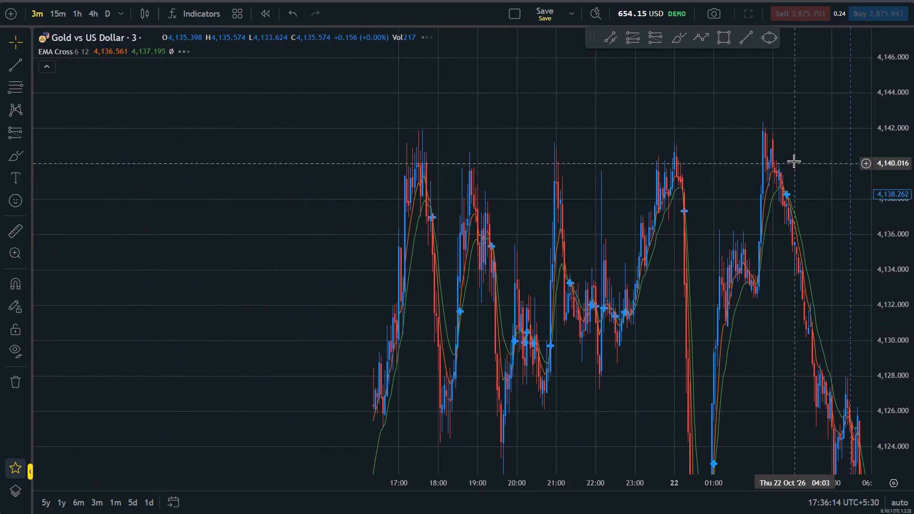
scroll(794, 161, up, 4)
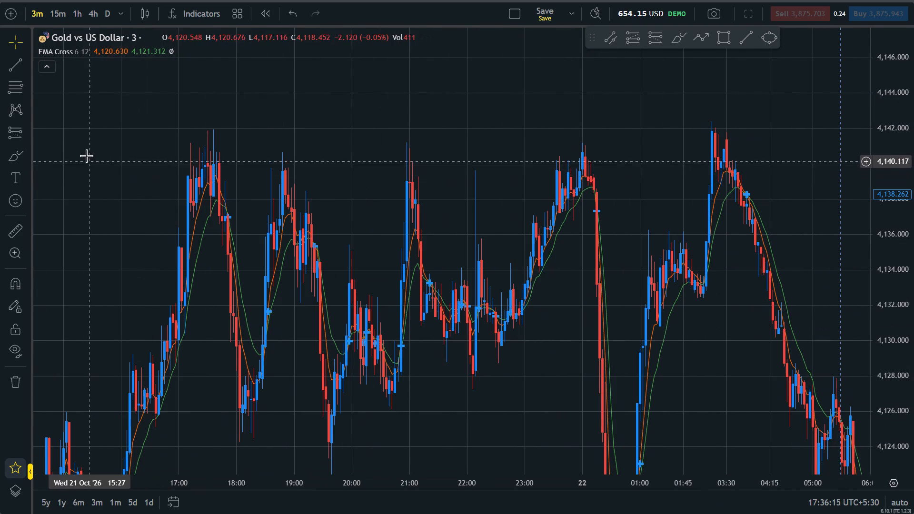
drag(86, 156, 48, 213)
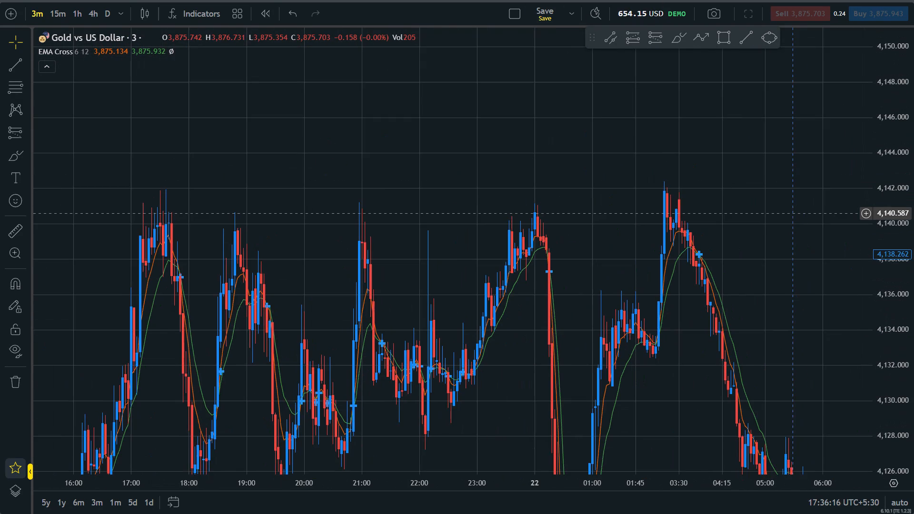
drag(48, 213, 127, 214)
scroll(177, 224, up, 3)
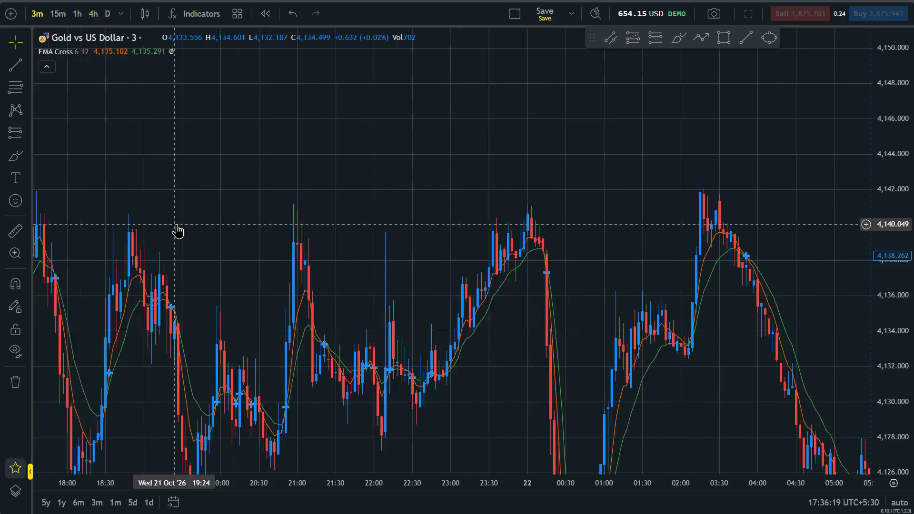
scroll(177, 224, up, 11)
drag(913, 315, 880, 0)
drag(652, 246, 698, 254)
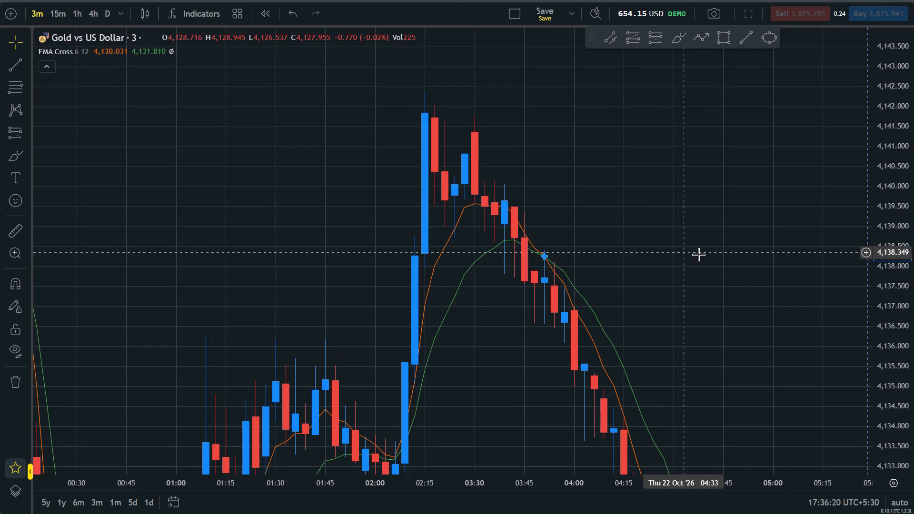
drag(698, 254, 716, 259)
drag(913, 186, 913, 215)
scroll(913, 178, down, 8)
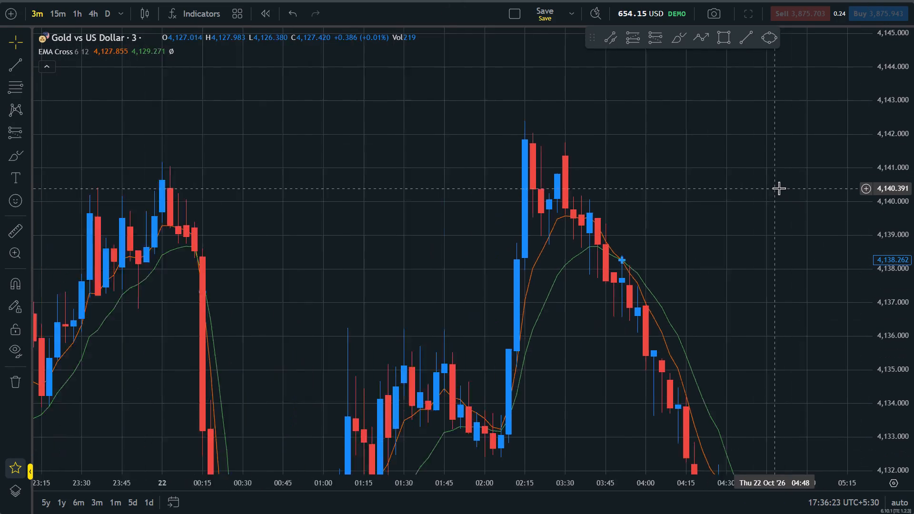
scroll(779, 188, down, 8)
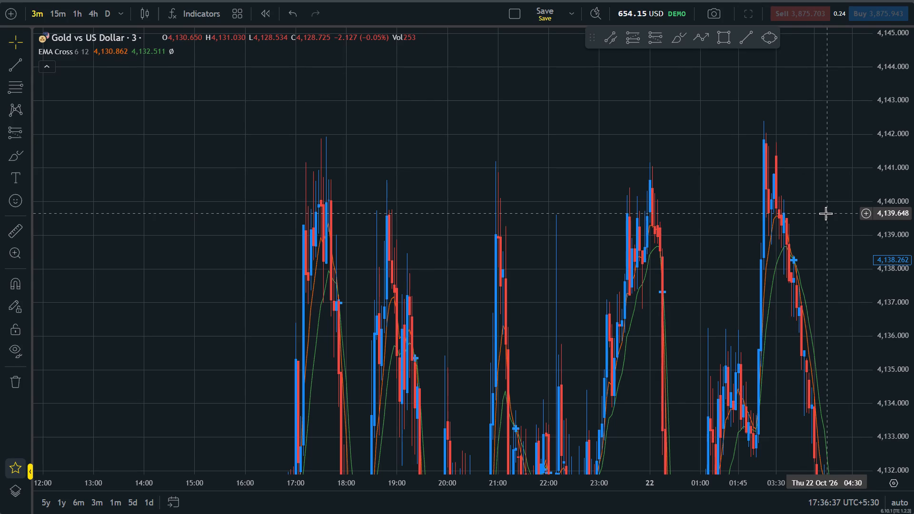
Examine the earlier 21 October price range and EMA crosses, going back through 20 October.
drag(280, 339, 486, 0)
drag(314, 389, 328, 367)
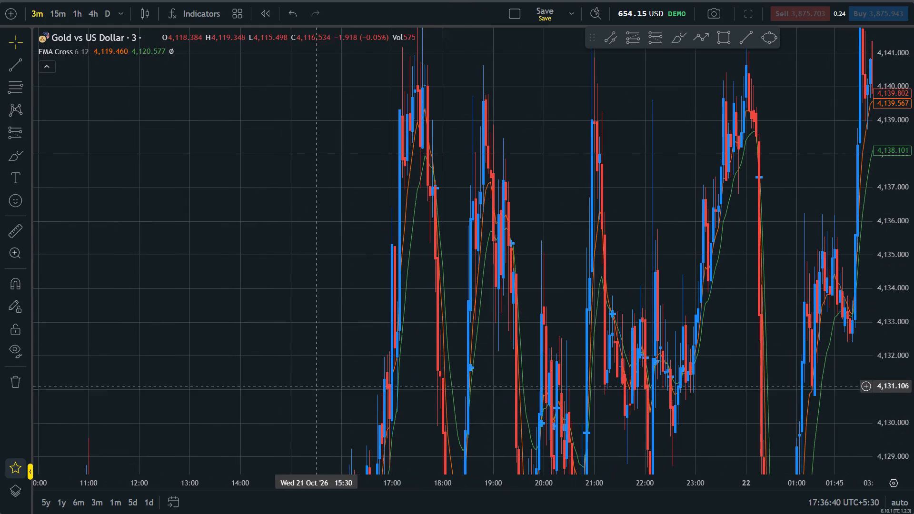
drag(328, 367, 456, 99)
drag(913, 225, 913, 450)
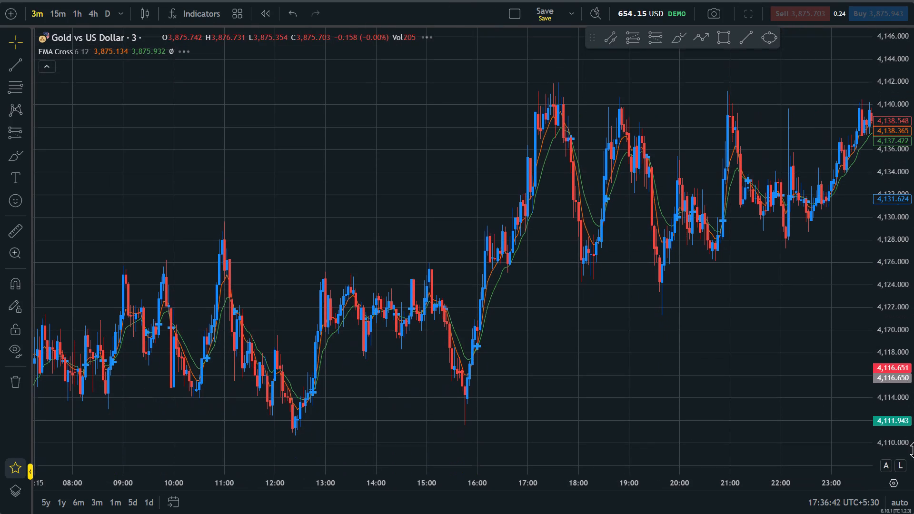
scroll(590, 277, down, 3)
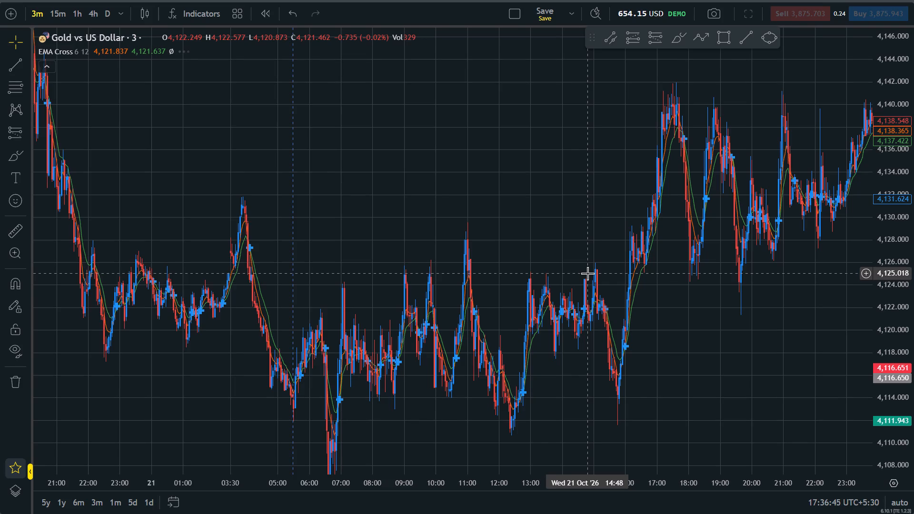
scroll(587, 273, right, 3)
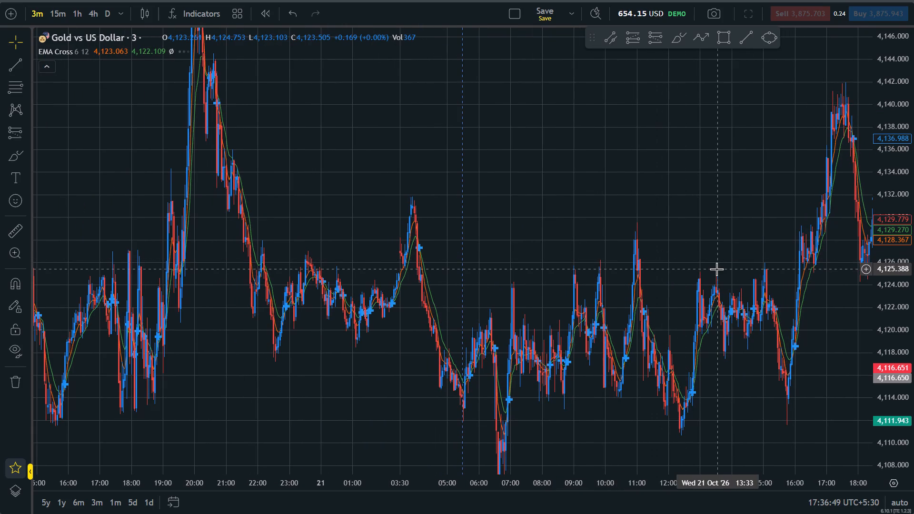
drag(229, 66, 410, 180)
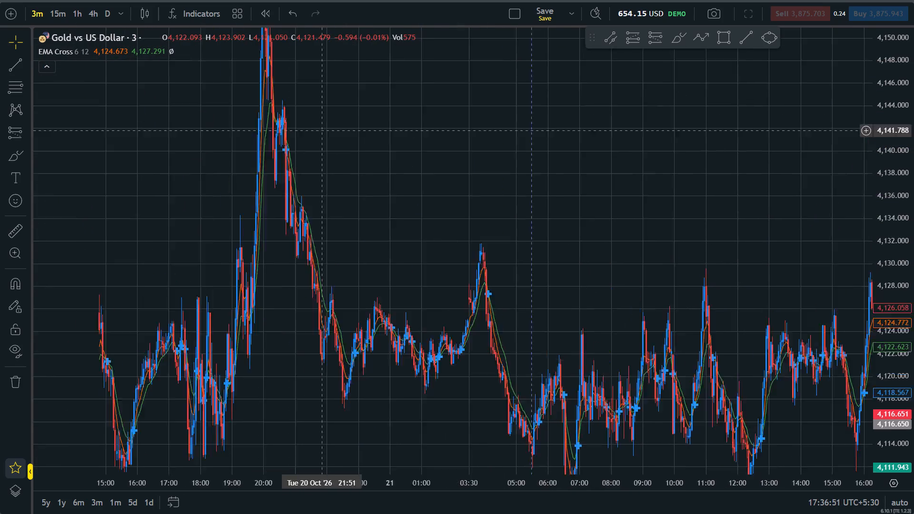
drag(410, 180, 685, 297)
drag(913, 195, 913, 304)
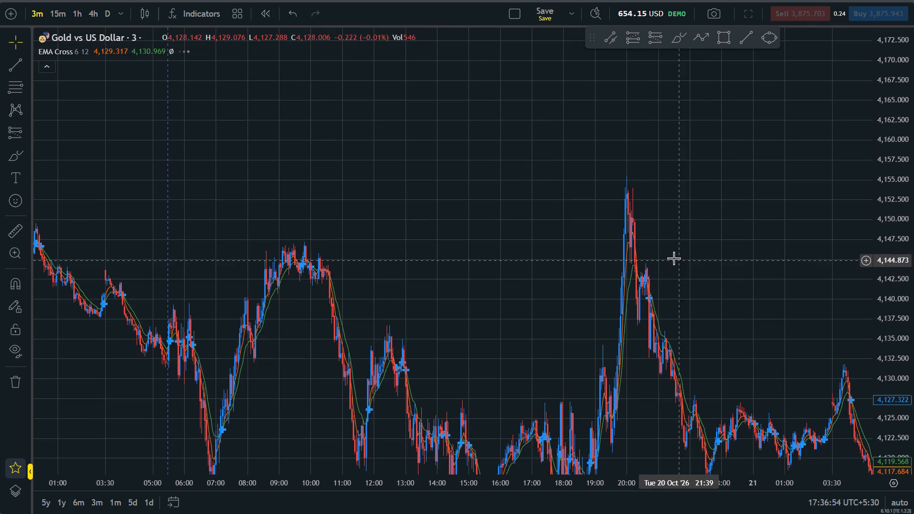
Place a short position at 20:18 on 20 October with entry 4,144.545 and tighten its stop to 4,147.108.
scroll(673, 256, right, 3)
scroll(673, 256, up, 4)
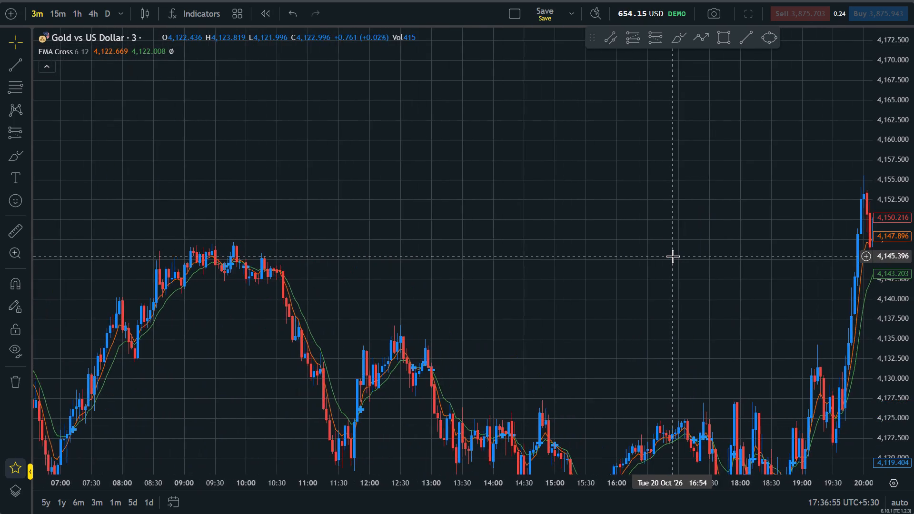
scroll(673, 256, up, 5)
drag(913, 367, 905, 266)
click(657, 37)
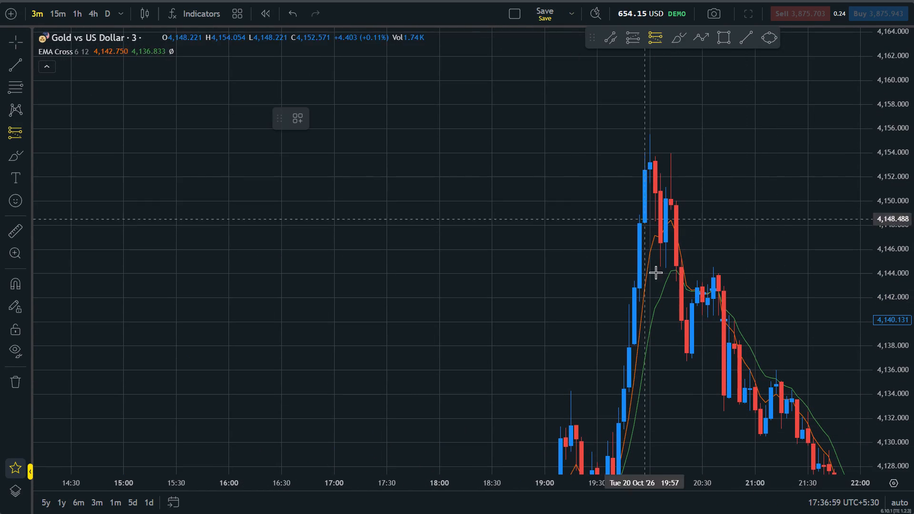
click(682, 267)
drag(682, 159, 672, 236)
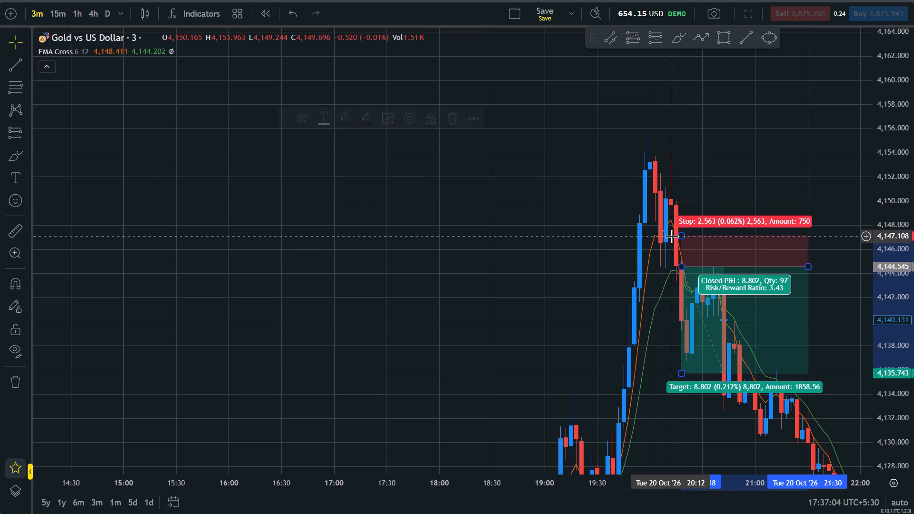
Extend the 20:18 short position's target to 4,122.267 and its end time to about 21:57.
drag(559, 298, 351, 103)
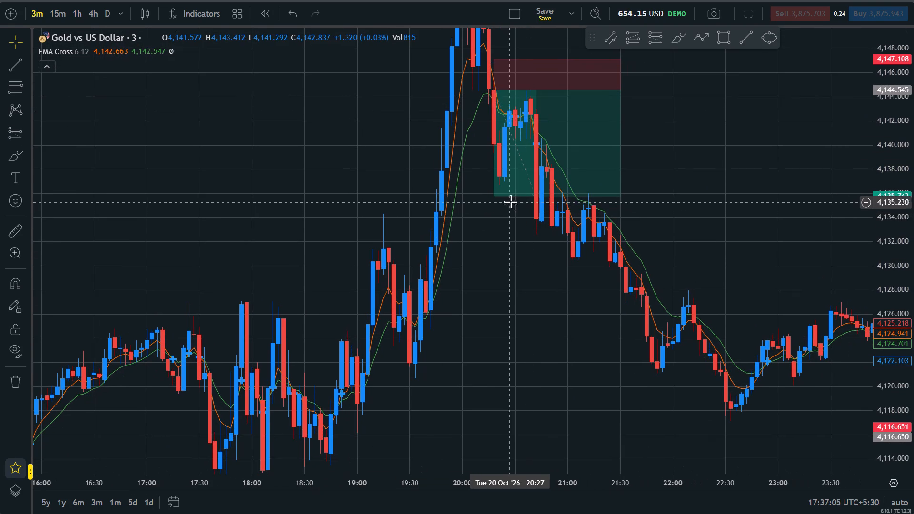
drag(492, 196, 602, 359)
drag(619, 92, 656, 96)
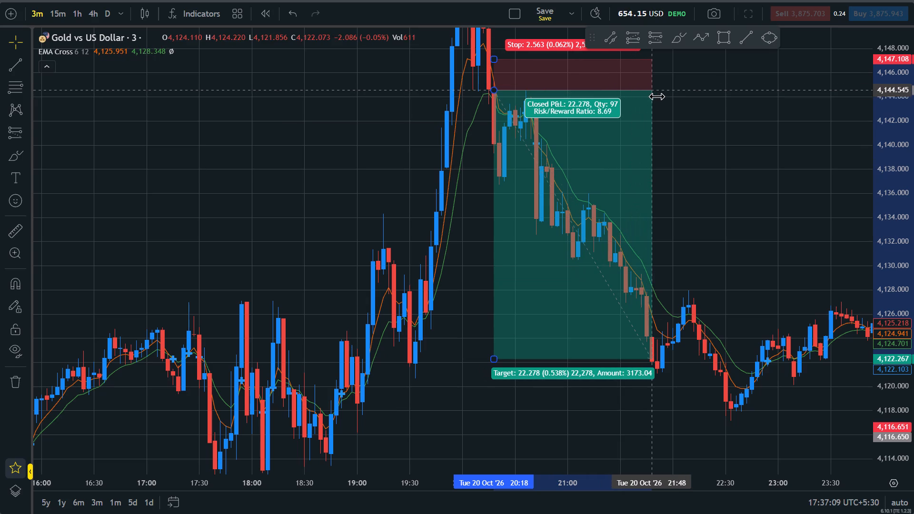
drag(656, 96, 666, 95)
click(688, 105)
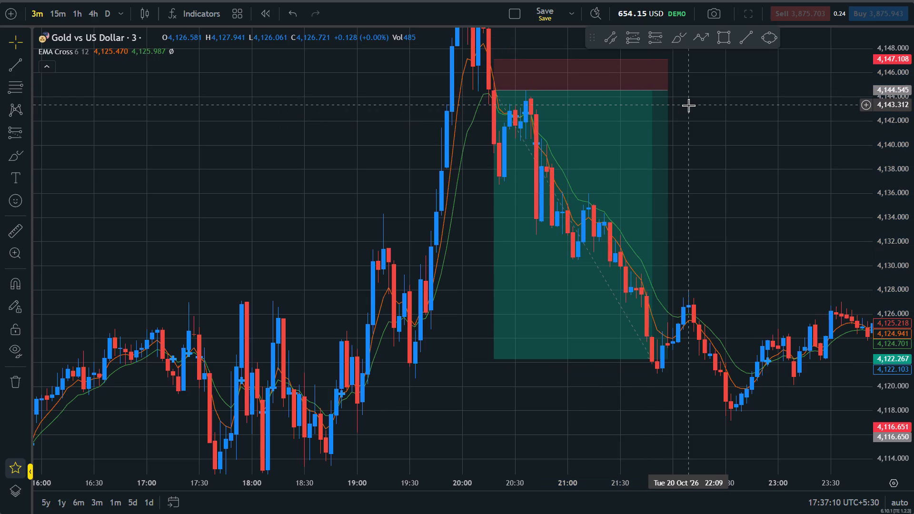
Examine the 20 October price swings and EMA crosses before the evening spike, going back to late 19 October.
scroll(688, 105, down, 3)
drag(913, 202, 913, 275)
drag(442, 170, 463, 174)
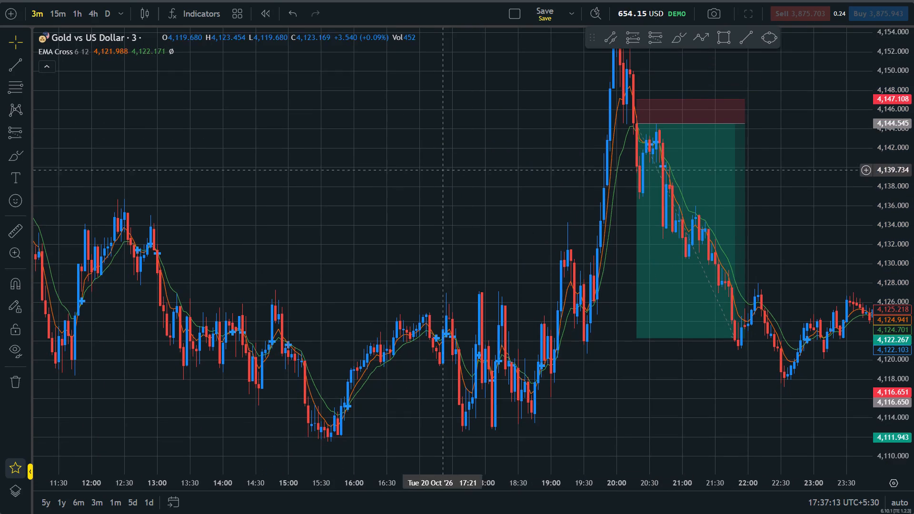
drag(463, 174, 632, 221)
scroll(632, 221, down, 7)
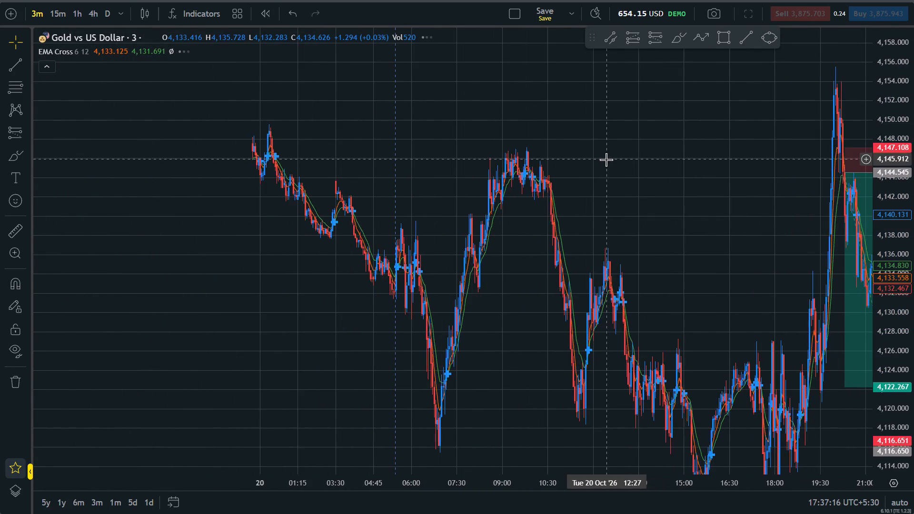
click(606, 159)
scroll(606, 159, right, 2)
scroll(606, 159, up, 1)
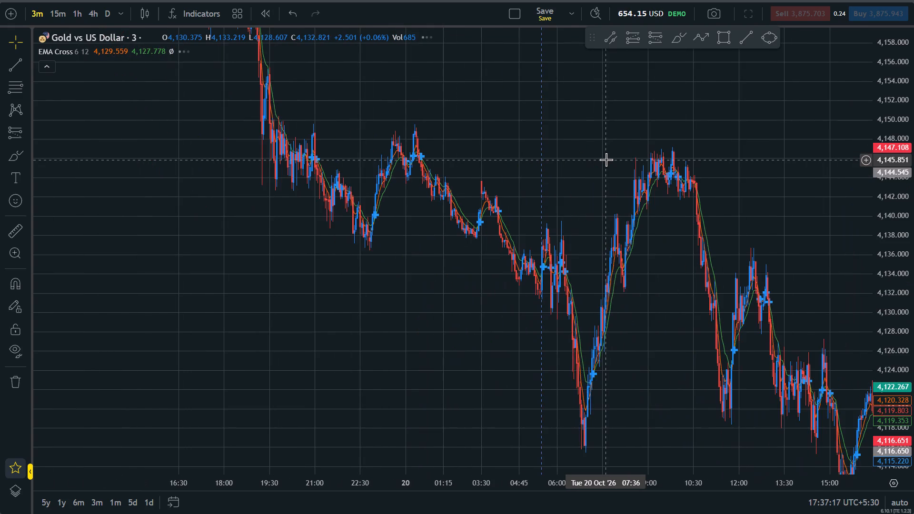
scroll(606, 159, up, 1)
scroll(606, 159, left, 4)
scroll(606, 159, right, 3)
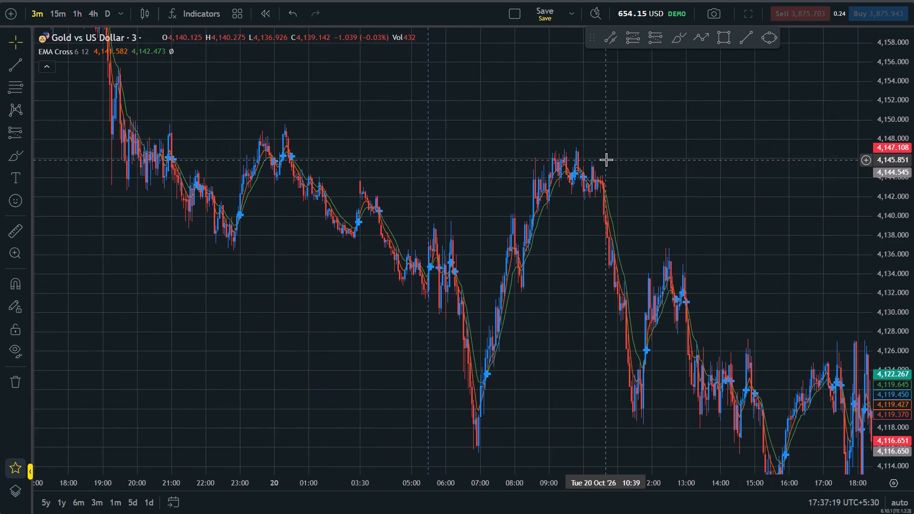
Place a short position at the 09:36 EMA cross on 20 October with entry 4,144.359.
scroll(606, 159, up, 7)
drag(913, 396, 912, 113)
drag(592, 140, 626, 360)
scroll(626, 360, up, 1)
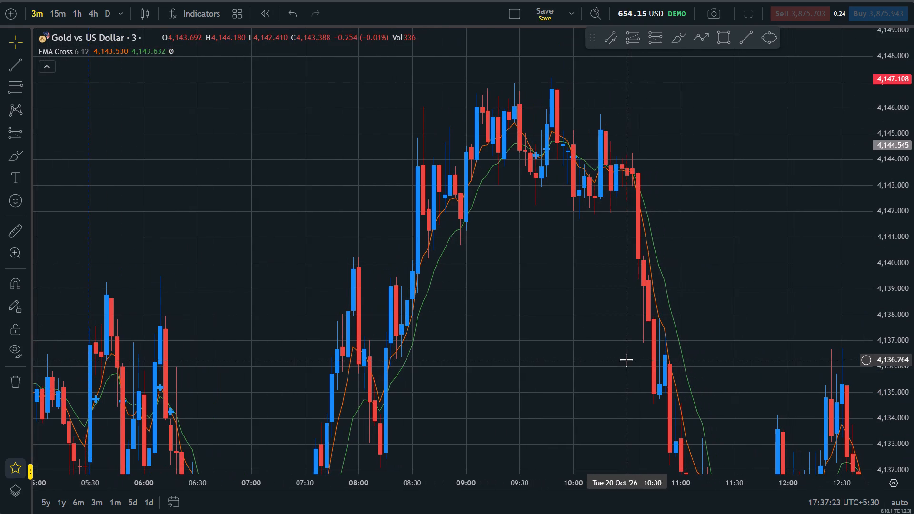
click(652, 42)
click(529, 150)
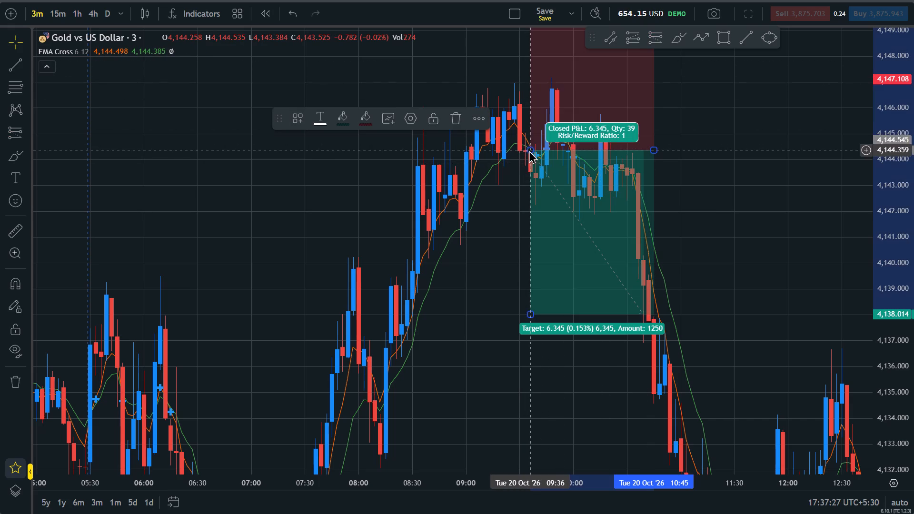
Tighten the 09:36 short position's stop to 4,146.244 and its target to 4,142.381.
drag(512, 247, 487, 332)
right_drag(487, 332, 468, 393)
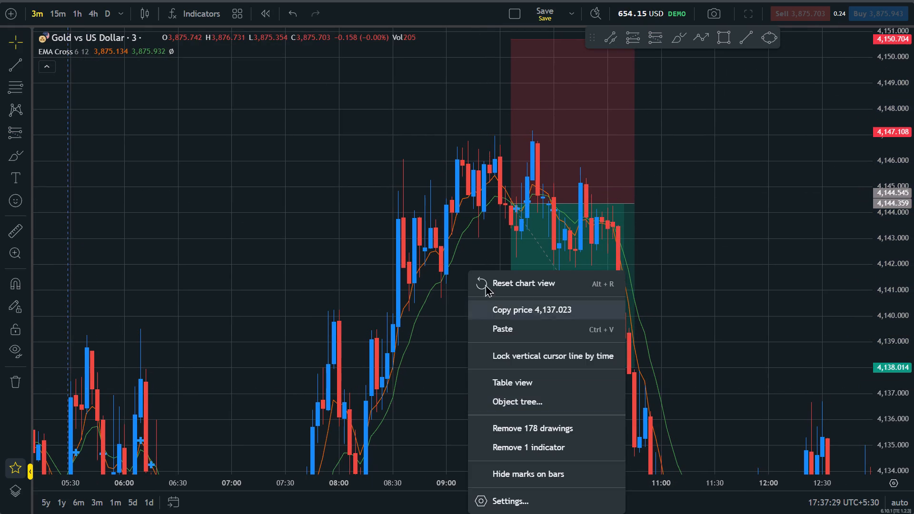
drag(492, 222, 476, 326)
drag(495, 136, 495, 138)
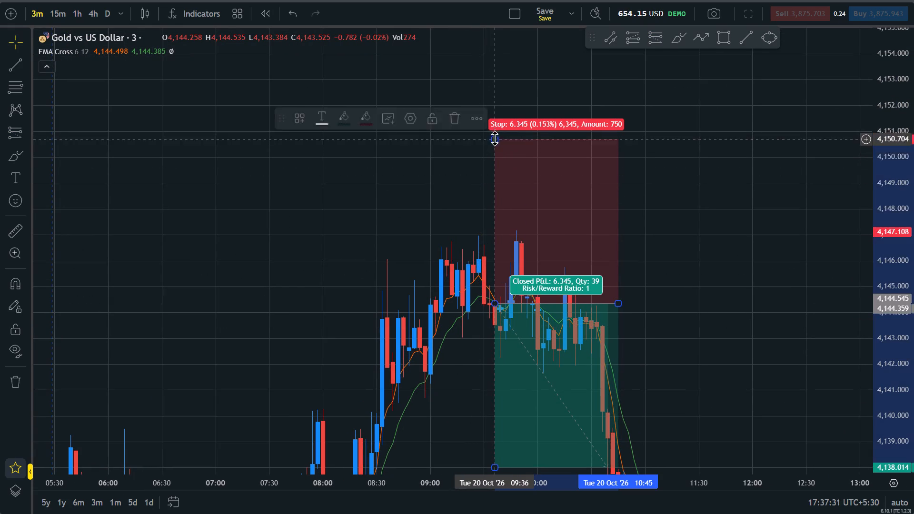
drag(495, 138, 497, 254)
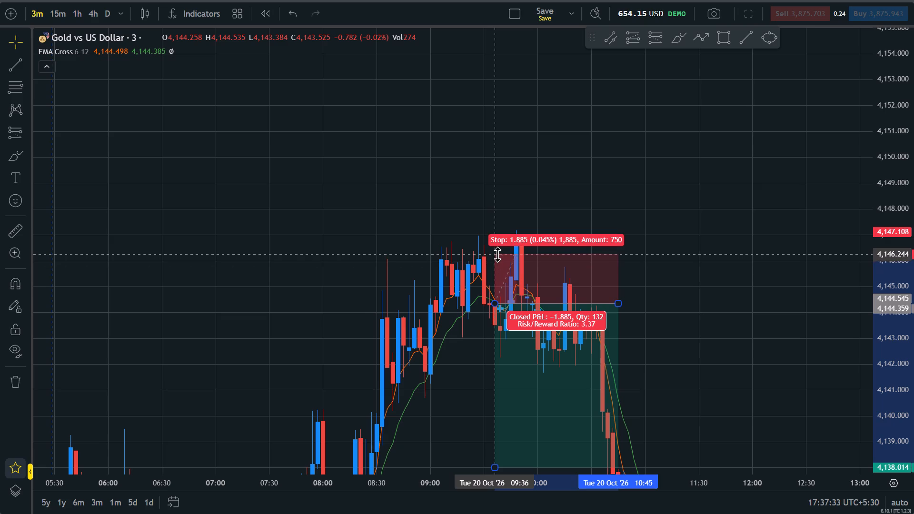
drag(497, 254, 497, 254)
drag(694, 312, 681, 162)
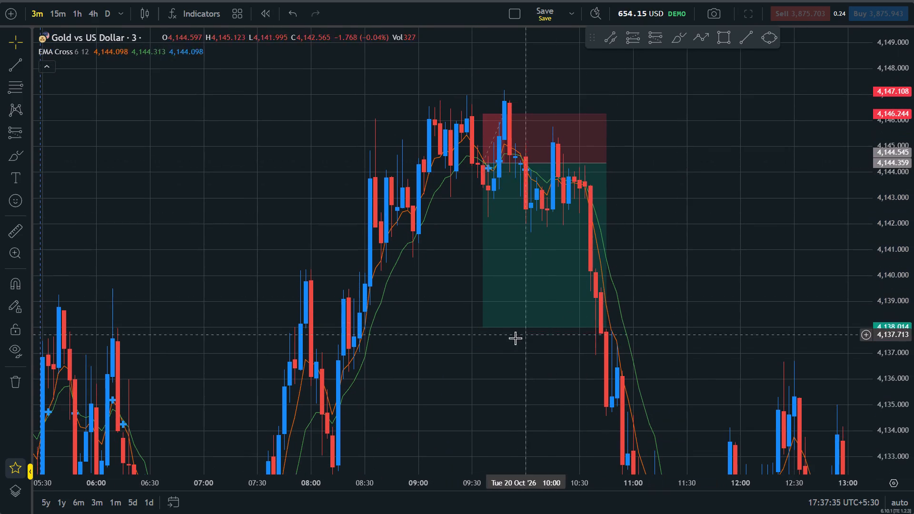
drag(484, 330, 491, 214)
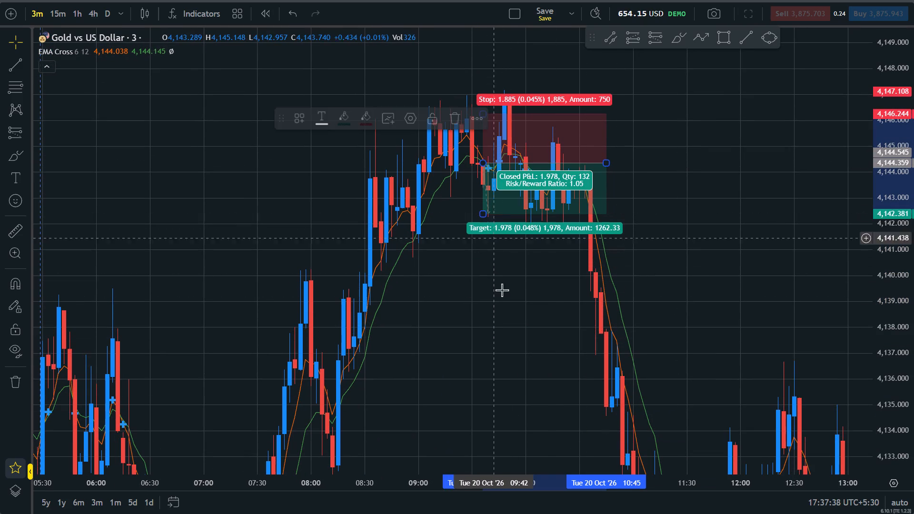
click(503, 297)
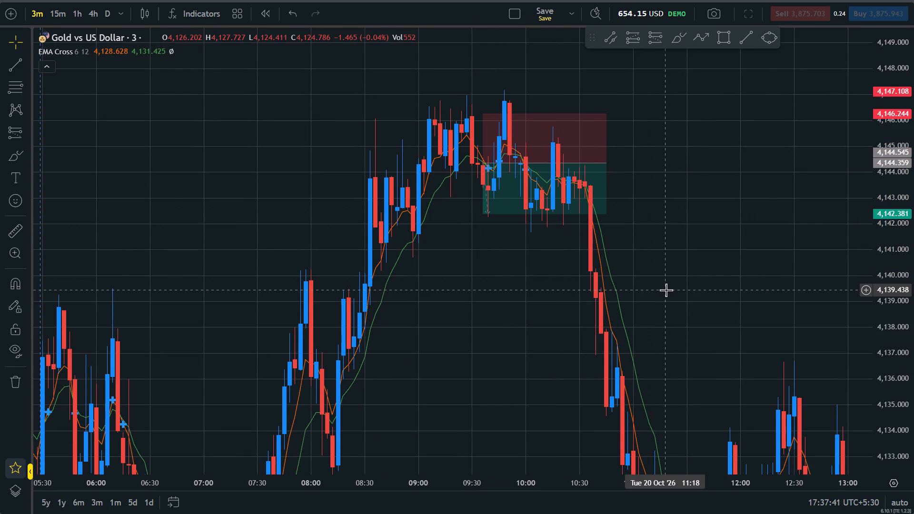
Examine the candles and EMA crosses around the 09:36 short position and the drop that follows it on 20 October.
scroll(666, 290, down, 1)
drag(913, 168, 913, 273)
drag(771, 312, 696, 278)
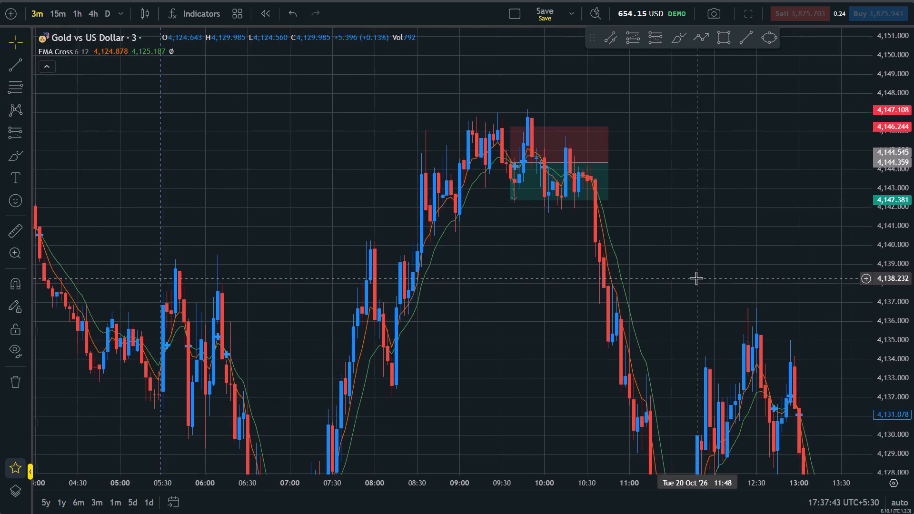
scroll(696, 278, down, 4)
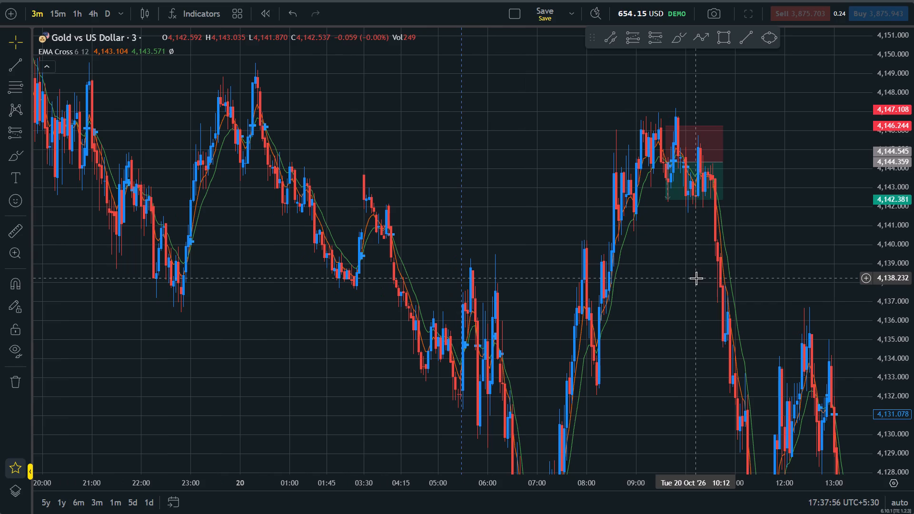
scroll(696, 278, up, 1)
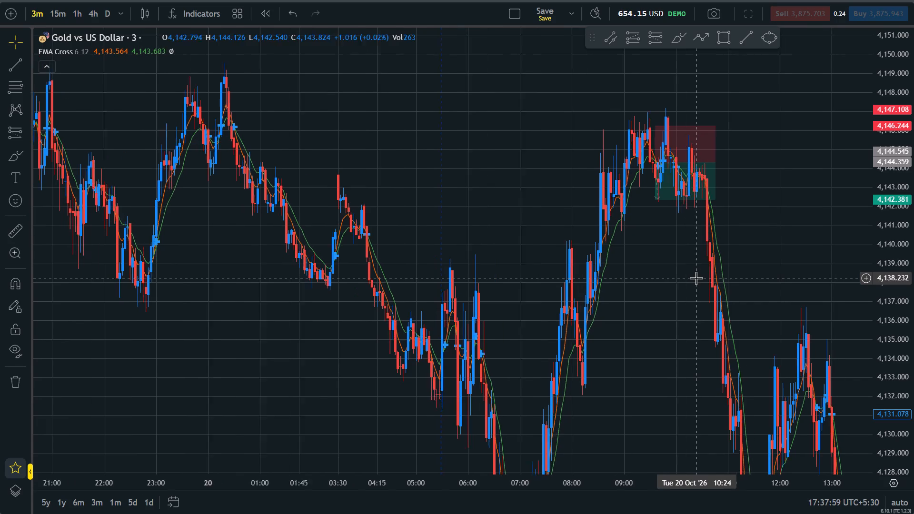
scroll(696, 278, up, 4)
drag(913, 372, 912, 315)
drag(778, 216, 791, 340)
scroll(791, 340, up, 1)
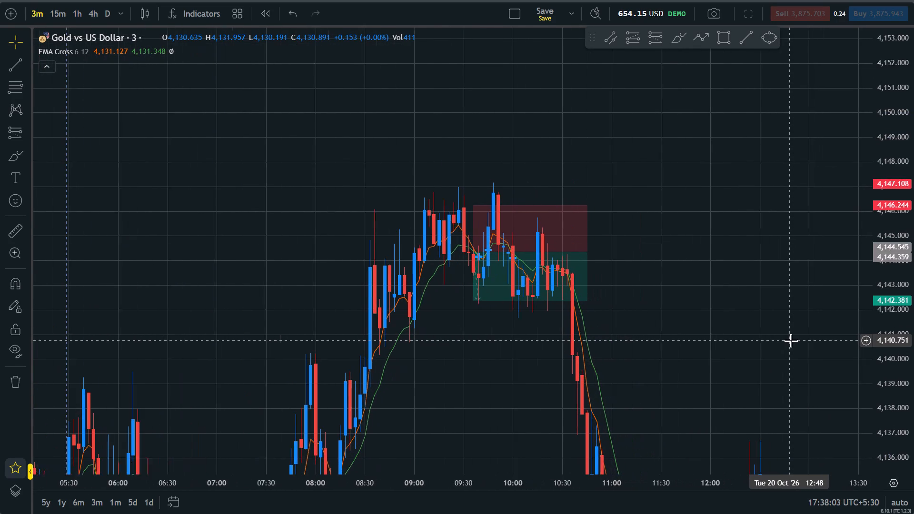
scroll(791, 340, up, 1)
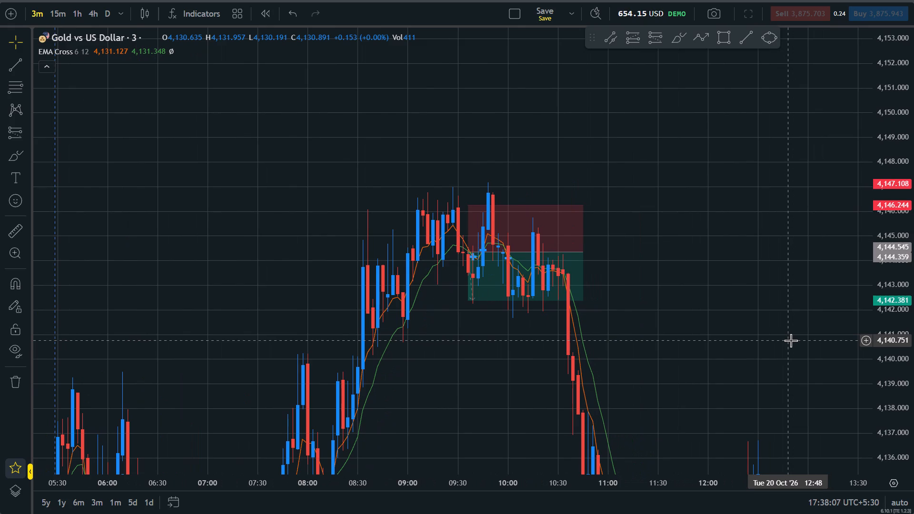
scroll(791, 340, up, 1)
drag(511, 338, 541, 333)
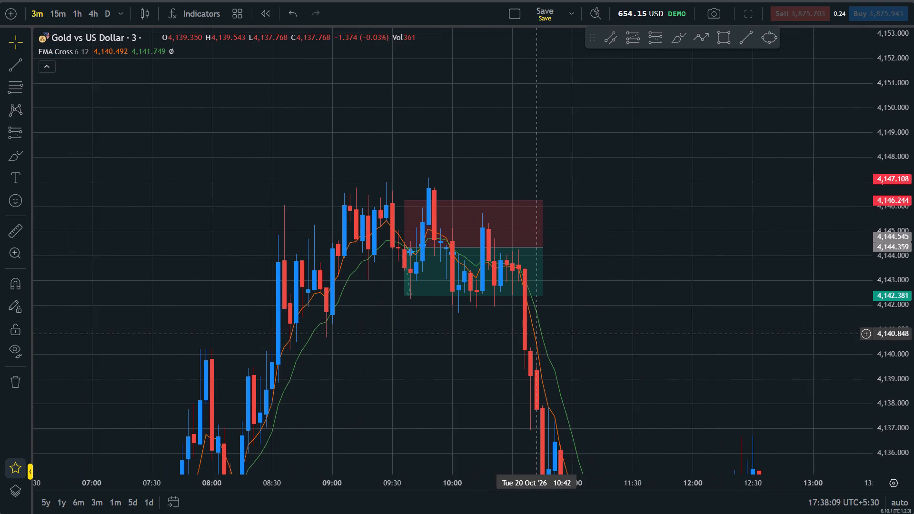
drag(541, 333, 541, 331)
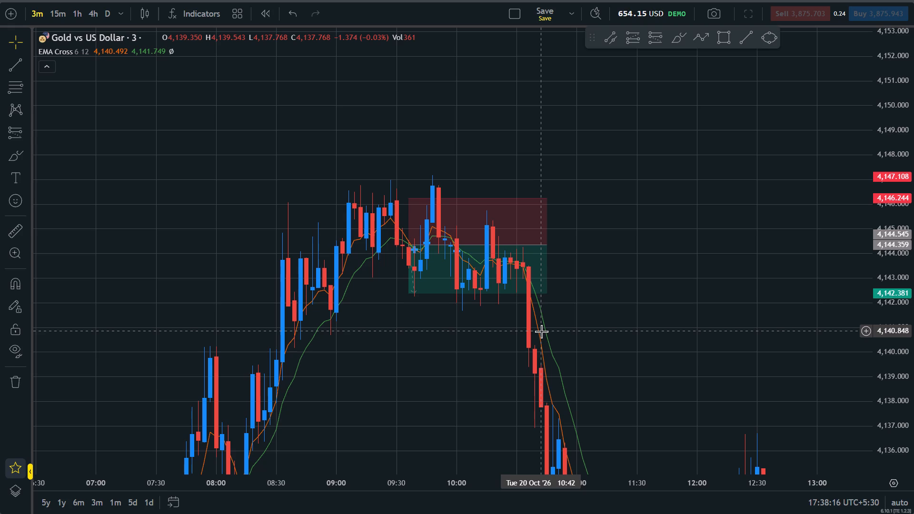
drag(462, 357, 416, 302)
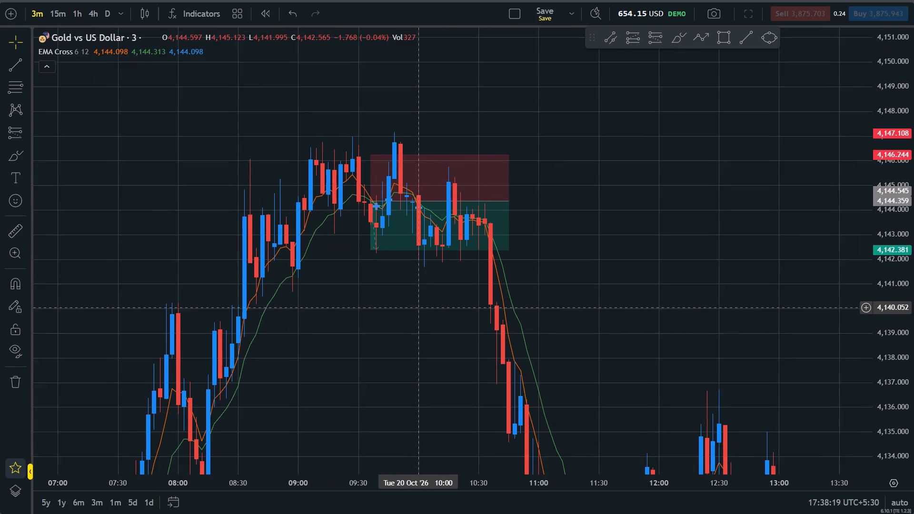
drag(416, 302, 415, 302)
Draw a rectangle zone across the highs from 19 October 19:03 to 20 October 00:36, between 4,148.655 and 4,149.655.
scroll(415, 302, down, 2)
drag(353, 406, 408, 264)
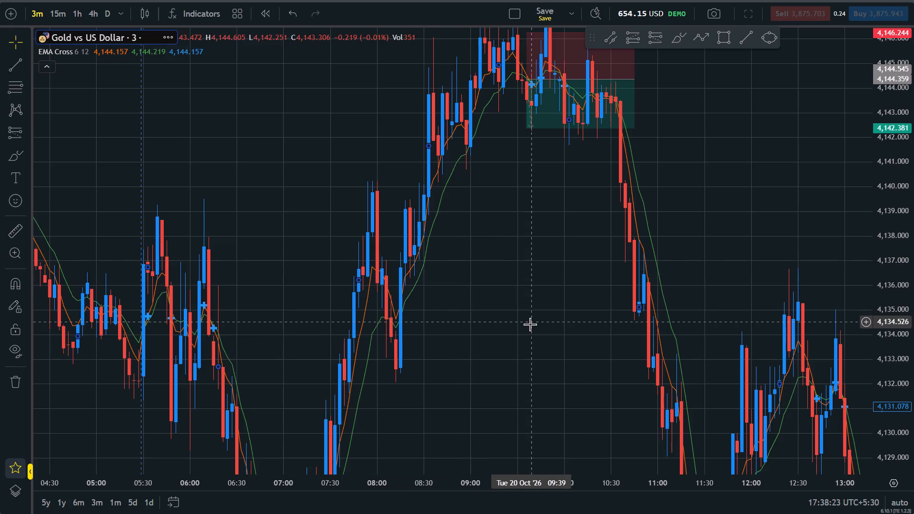
scroll(530, 324, down, 3)
drag(913, 191, 913, 321)
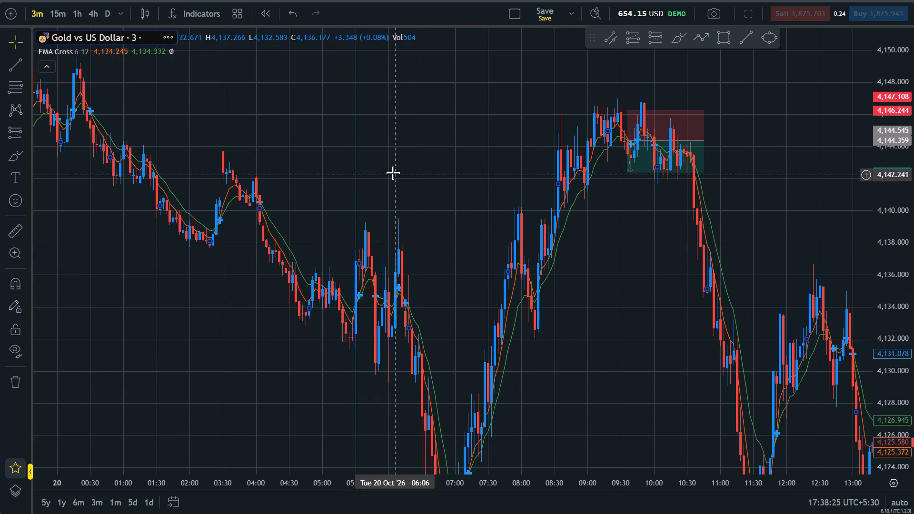
drag(396, 176, 641, 286)
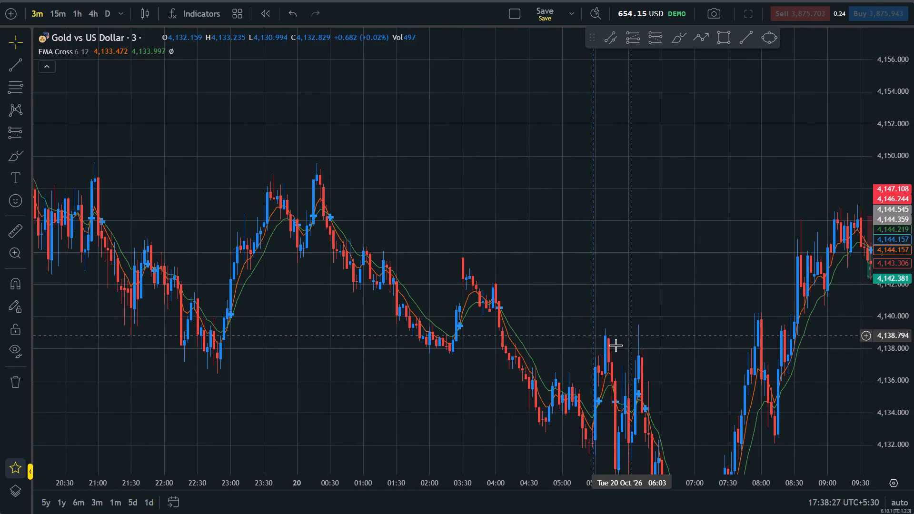
drag(524, 331, 758, 371)
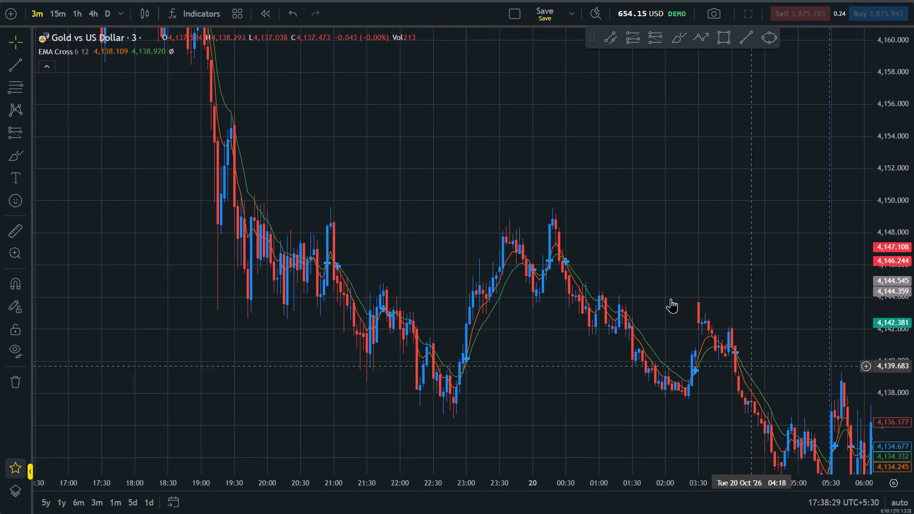
click(587, 224)
scroll(587, 224, right, 3)
scroll(587, 224, up, 1)
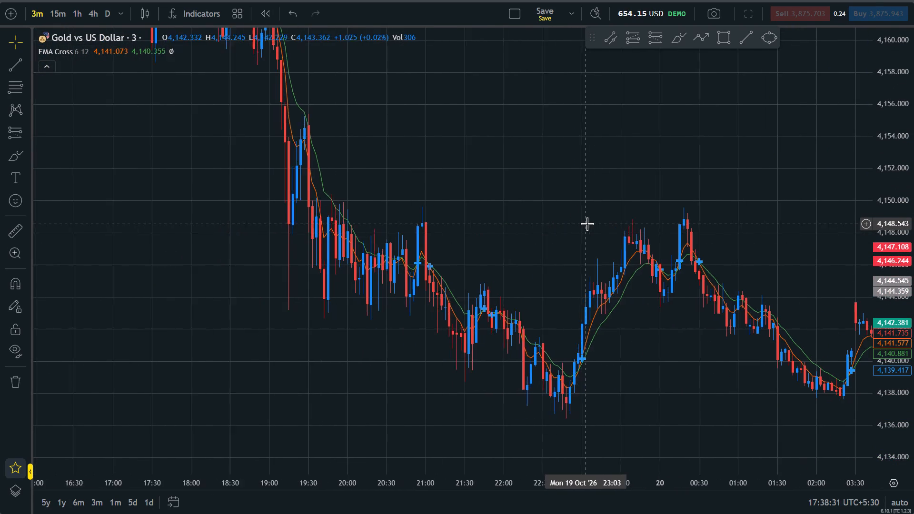
scroll(587, 224, up, 1)
click(724, 42)
click(677, 222)
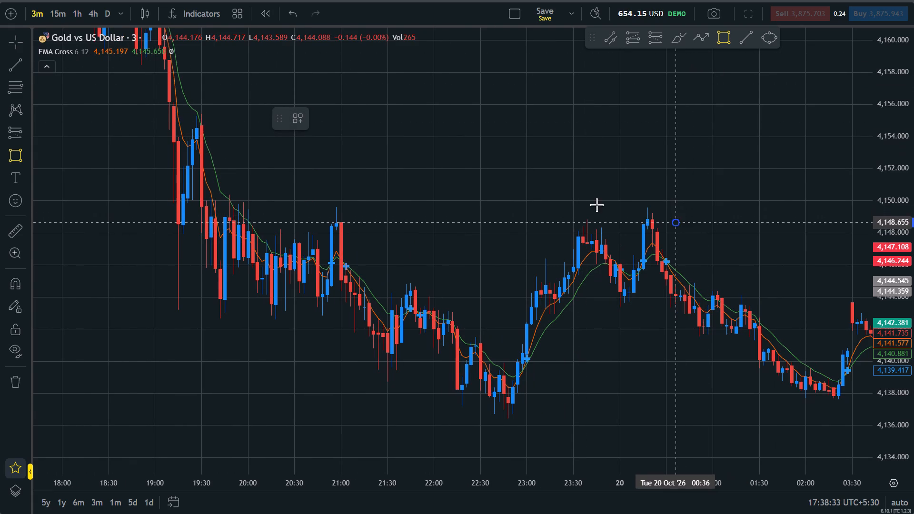
click(160, 206)
click(723, 258)
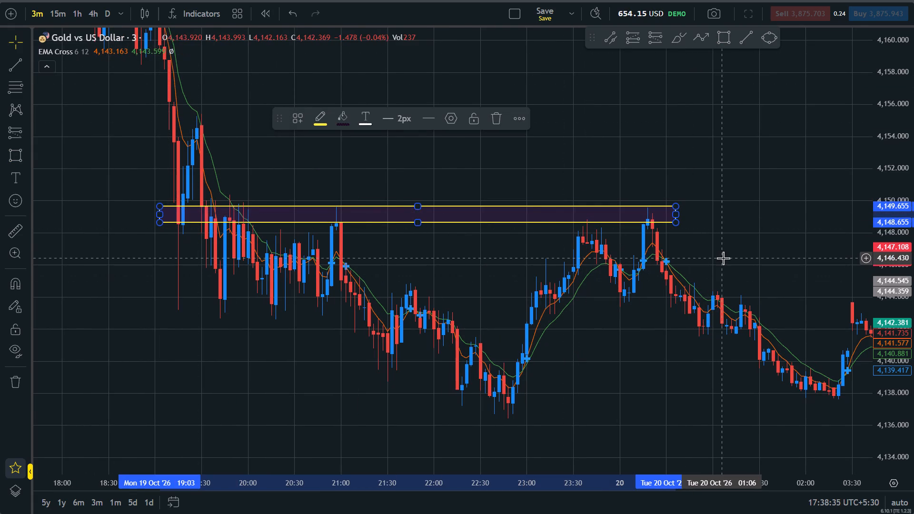
Place a short position at the 00:27 EMA cross on 20 October with entry 4,146.135 and stop 4,147.884.
scroll(723, 258, up, 2)
drag(913, 316, 913, 177)
scroll(741, 228, up, 1)
click(654, 28)
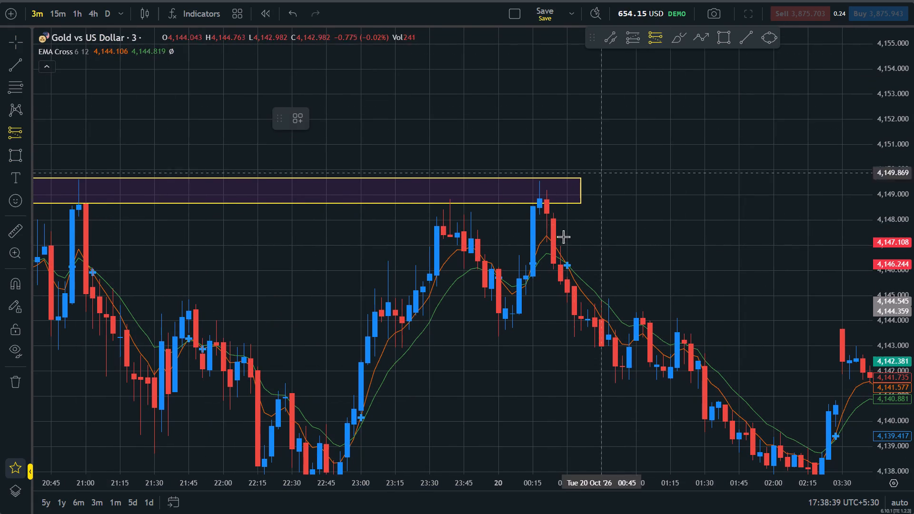
click(557, 267)
drag(561, 194, 561, 200)
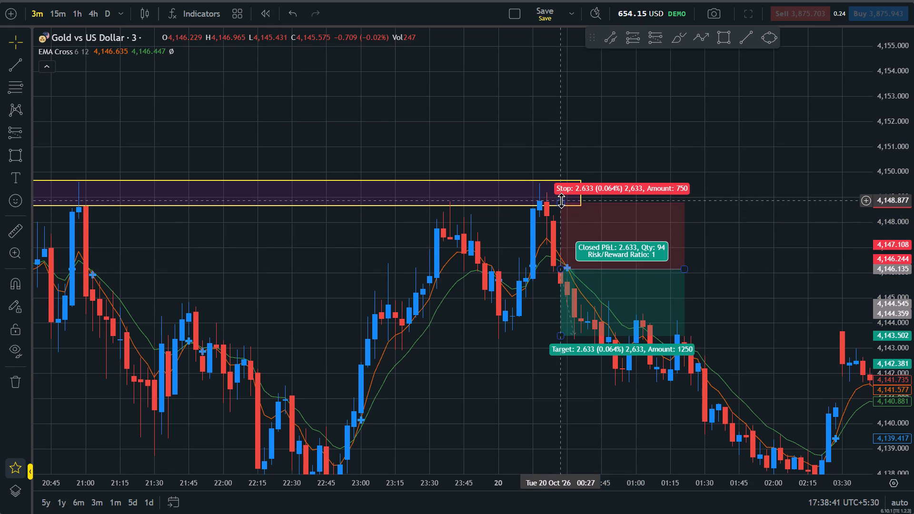
drag(561, 200, 568, 225)
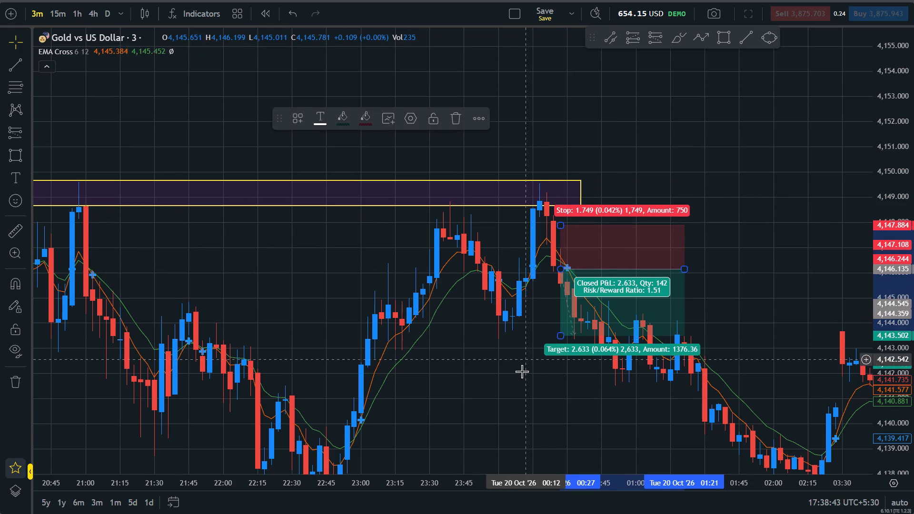
Shift the 00:27 short position slightly up to entry 4,146.206, stop 4,147.955 and target 4,143.573.
drag(521, 374, 509, 230)
click(548, 217)
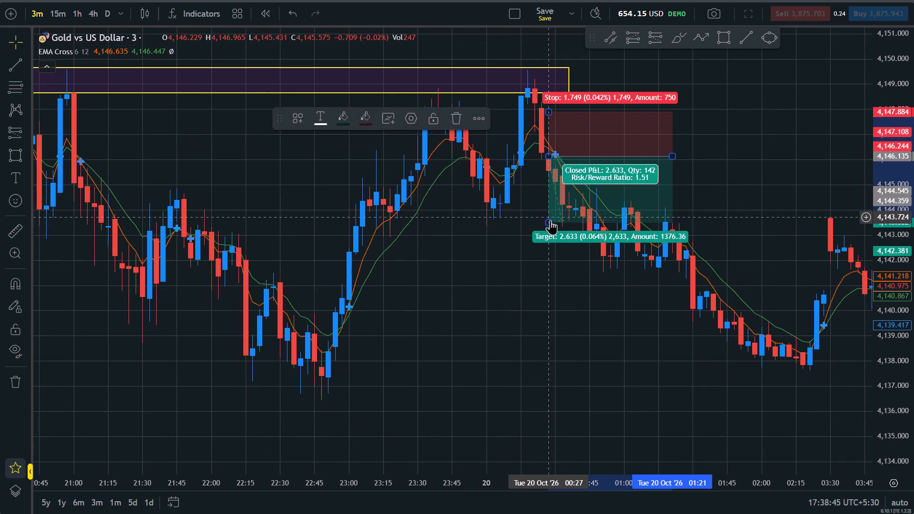
drag(546, 323, 543, 422)
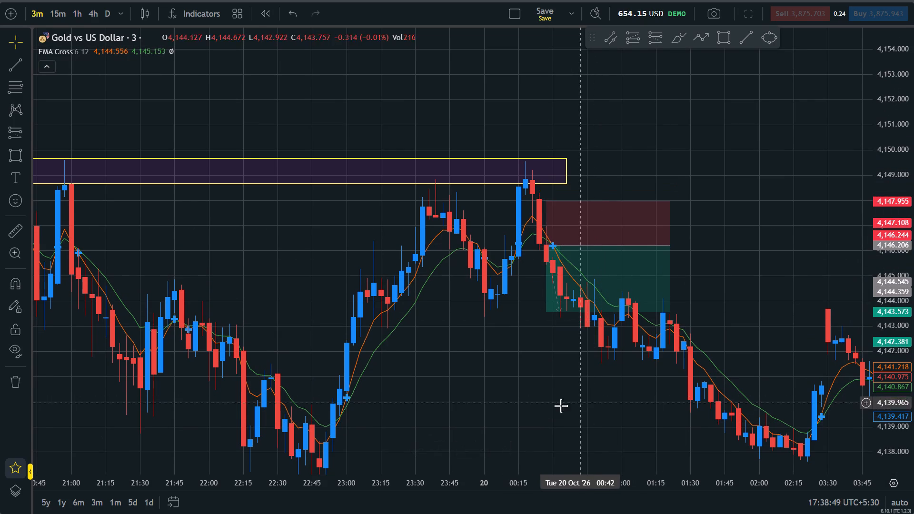
Examine the 19 October gold candles and EMA crosses from the 19:00 drop back to about 07:00.
scroll(546, 403, down, 2)
drag(368, 254, 601, 368)
drag(470, 136, 723, 381)
drag(657, 177, 746, 332)
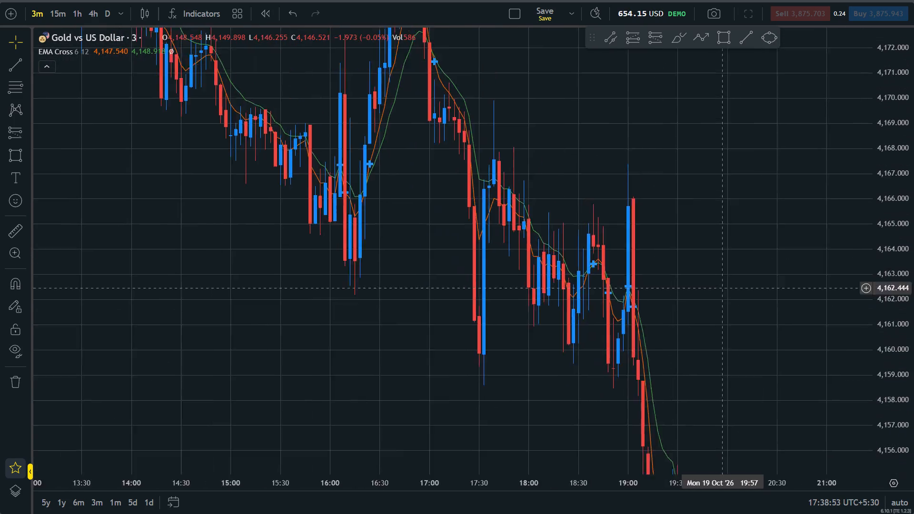
drag(746, 332, 764, 398)
scroll(764, 398, down, 3)
drag(913, 157, 913, 356)
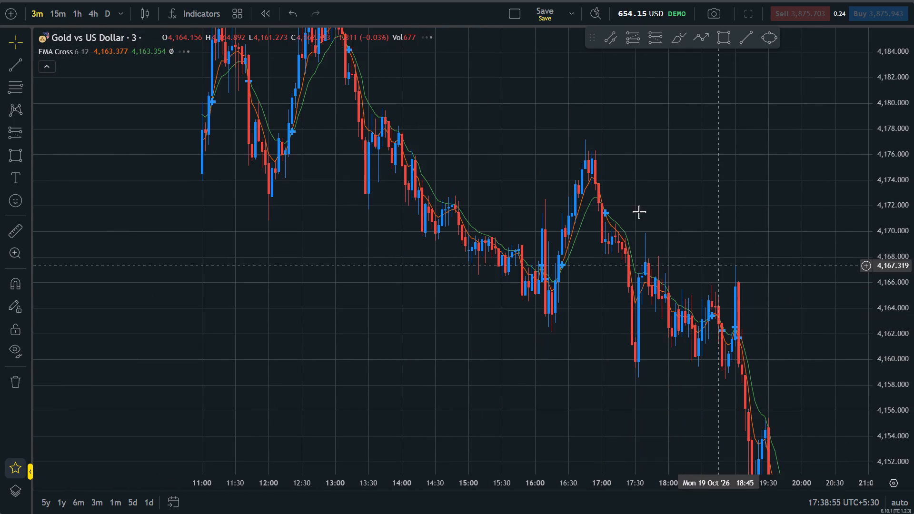
drag(616, 185, 626, 200)
scroll(626, 200, up, 2)
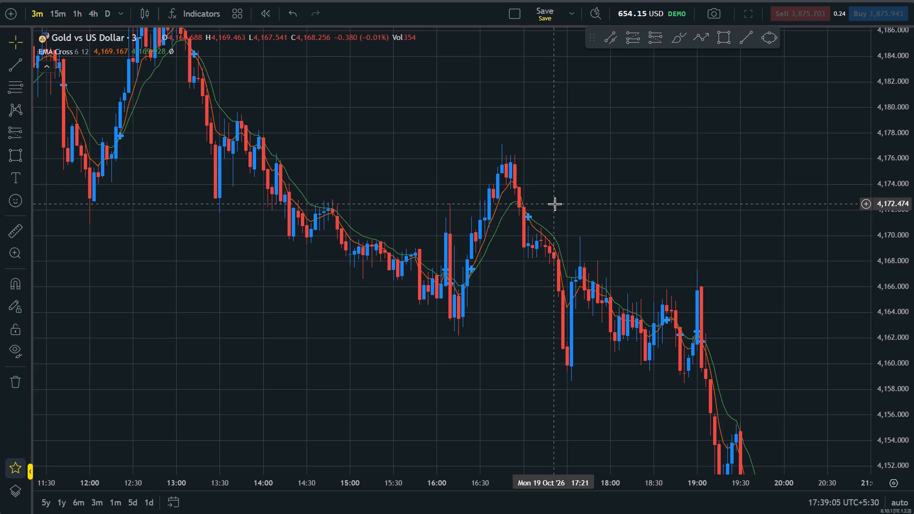
scroll(555, 204, right, 1)
drag(613, 153, 618, 227)
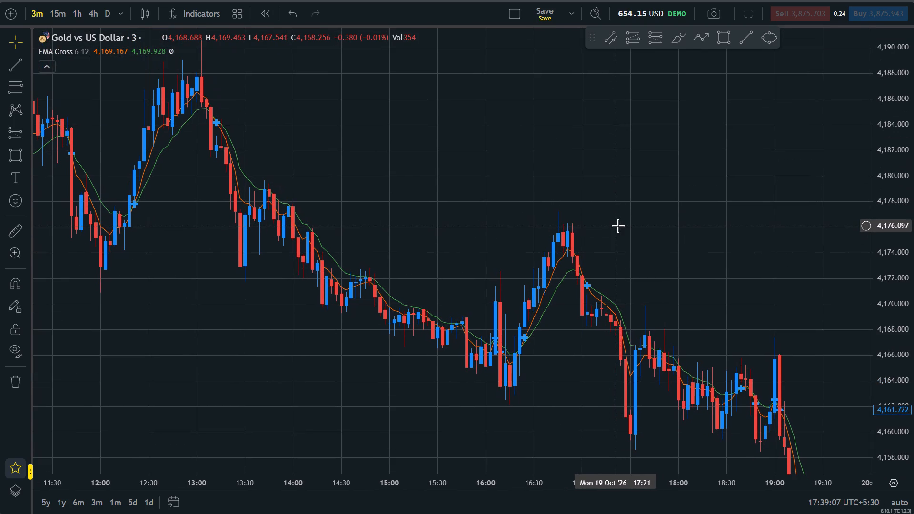
scroll(618, 226, down, 1)
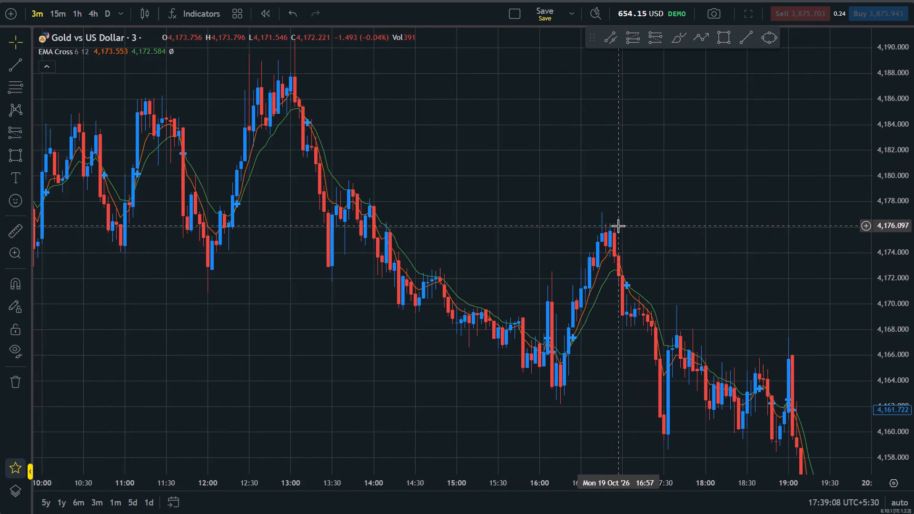
scroll(618, 226, down, 1)
scroll(618, 226, right, 1)
scroll(644, 262, down, 3)
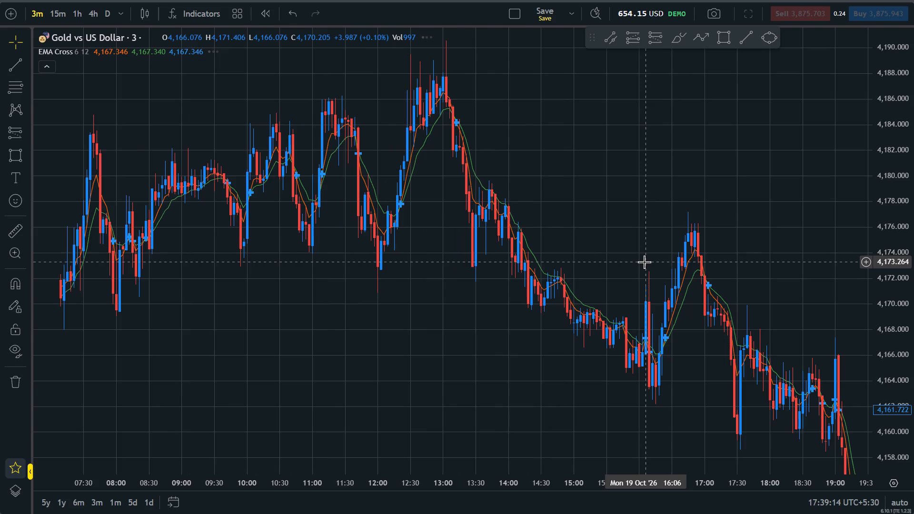
Examine the 19 October swing highs and EMA crosses, focusing on the peak before 17:00 and the drop after it.
scroll(644, 262, up, 1)
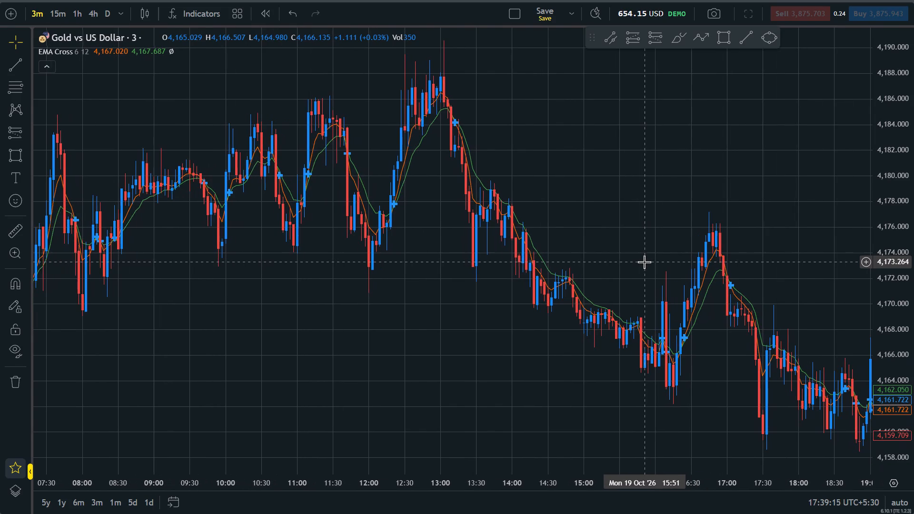
click(648, 272)
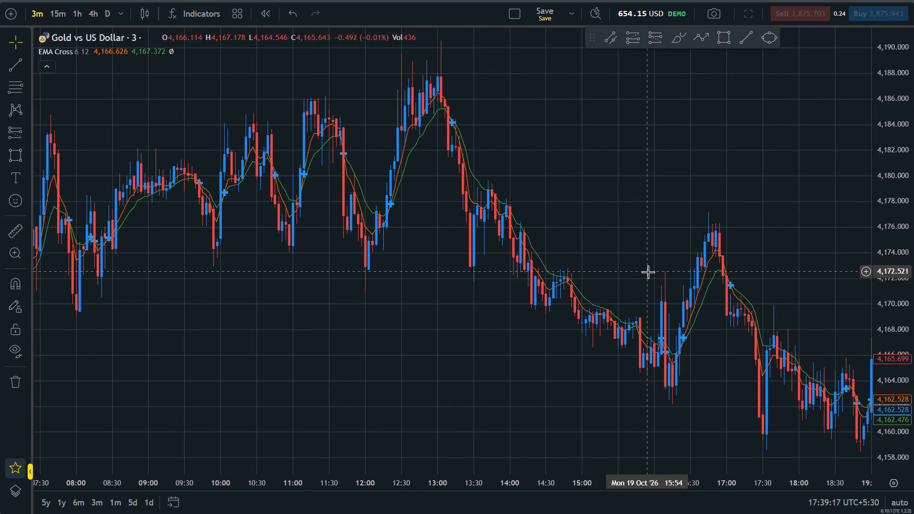
scroll(648, 272, right, 1)
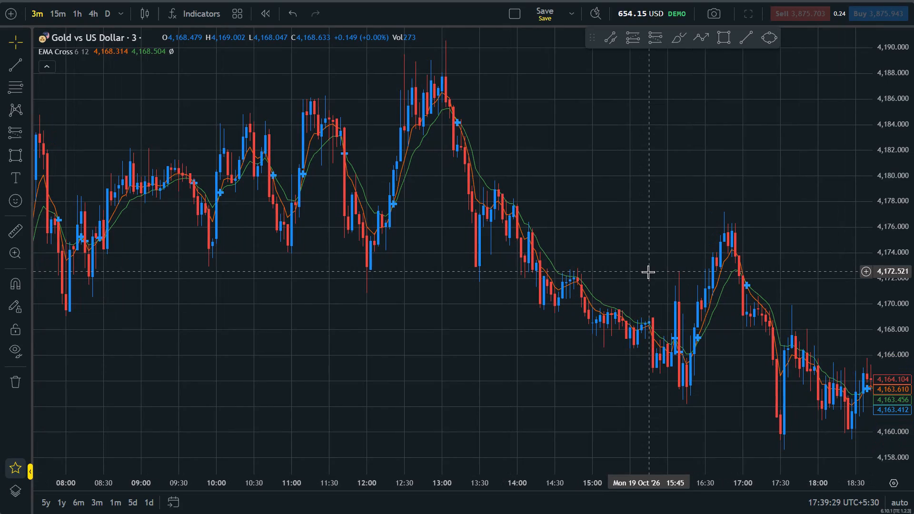
scroll(513, 295, down, 2)
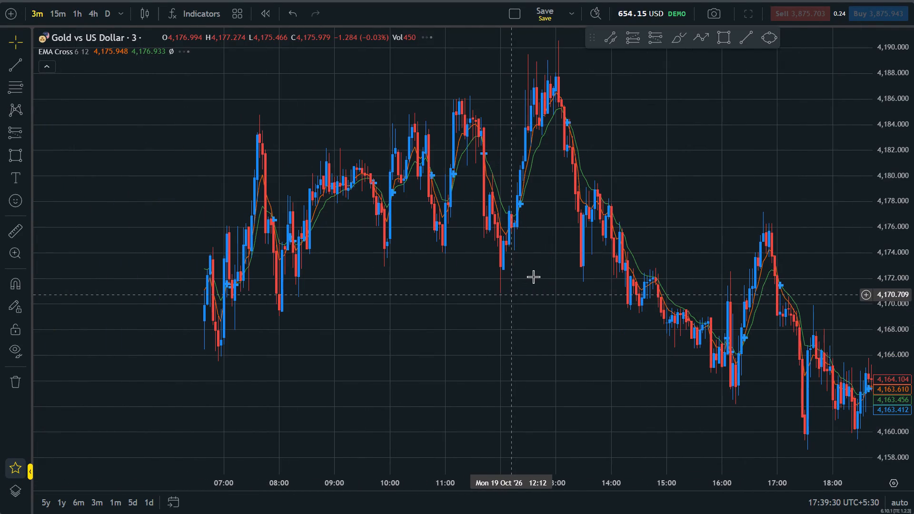
scroll(528, 277, up, 1)
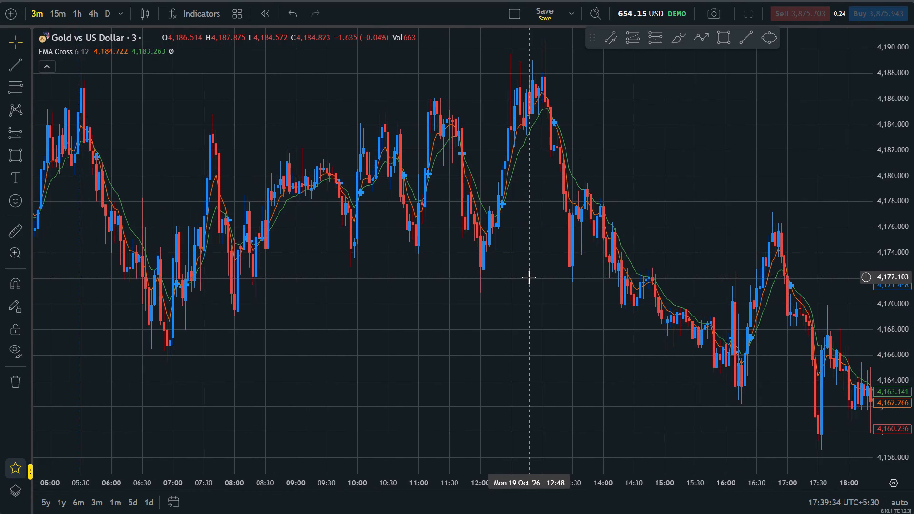
click(785, 263)
scroll(785, 263, up, 2)
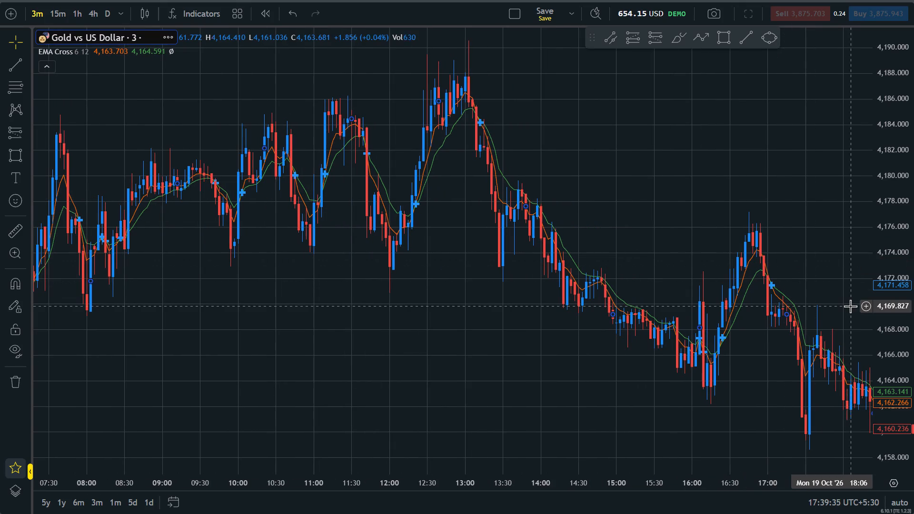
click(850, 306)
click(786, 253)
scroll(786, 253, up, 1)
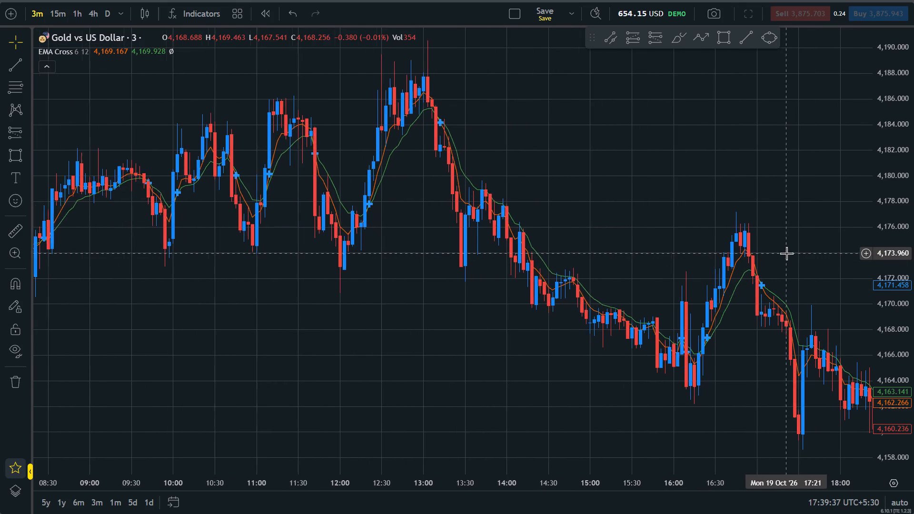
scroll(786, 253, up, 2)
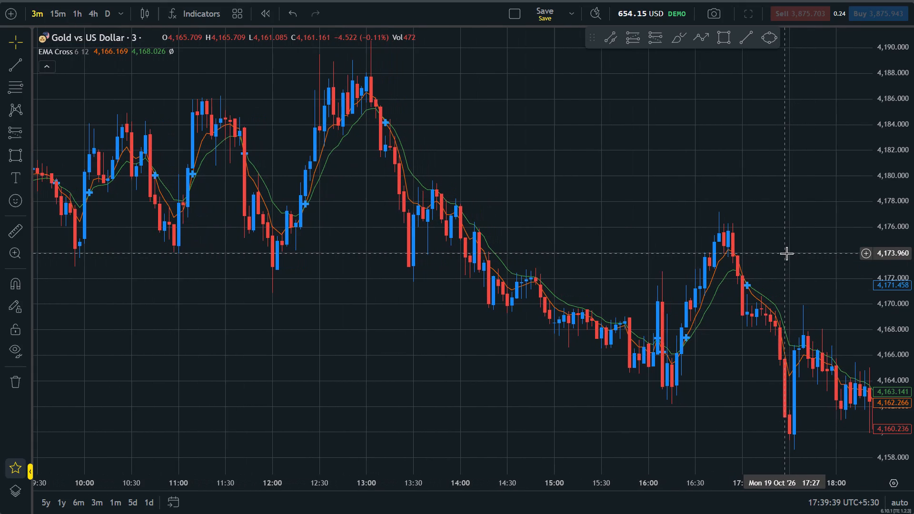
scroll(786, 253, up, 1)
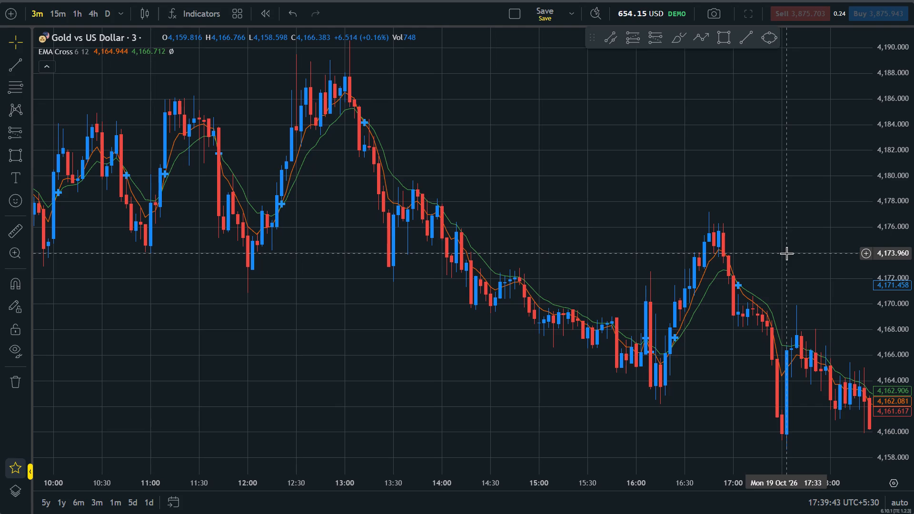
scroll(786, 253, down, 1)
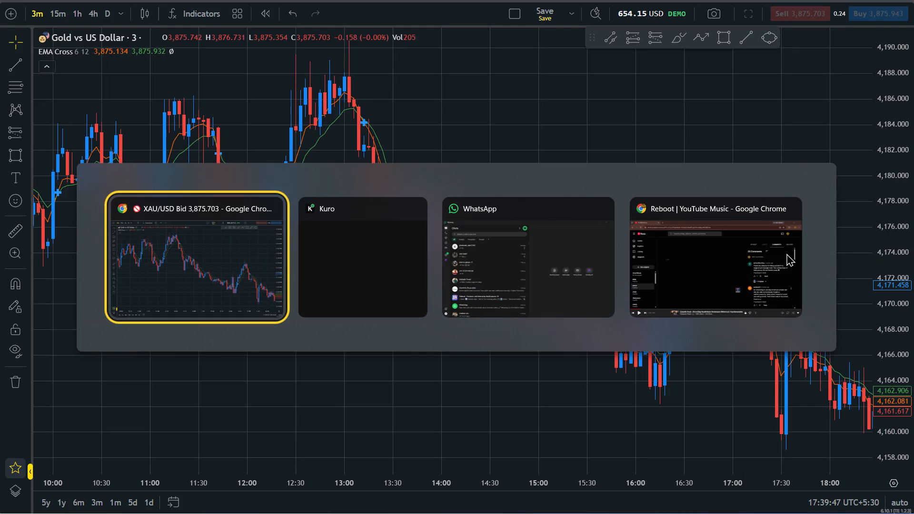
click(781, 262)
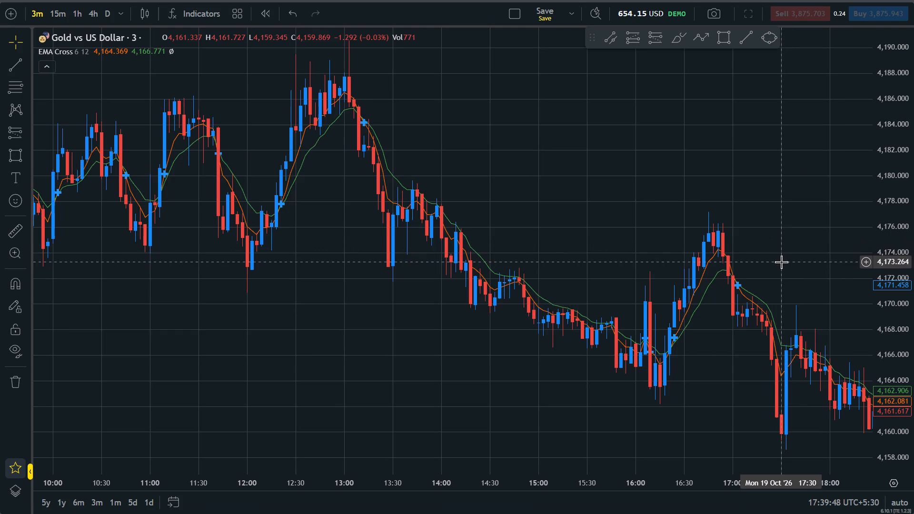